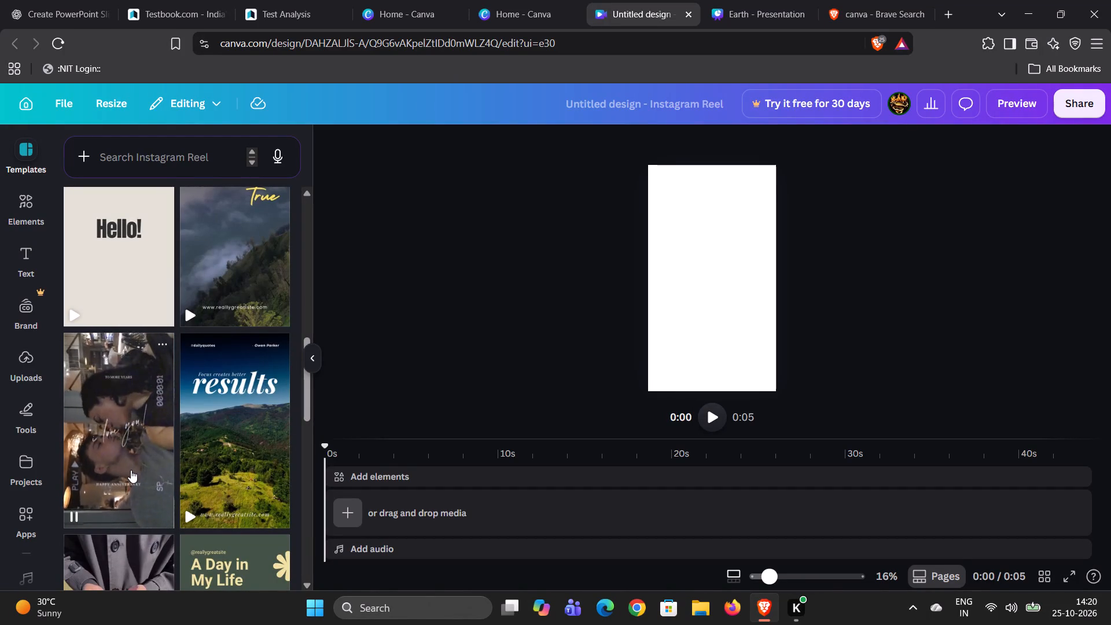
Browse the Instagram Reel template gallery for a suitable design to start from.
scroll(259, 432, "down", 2)
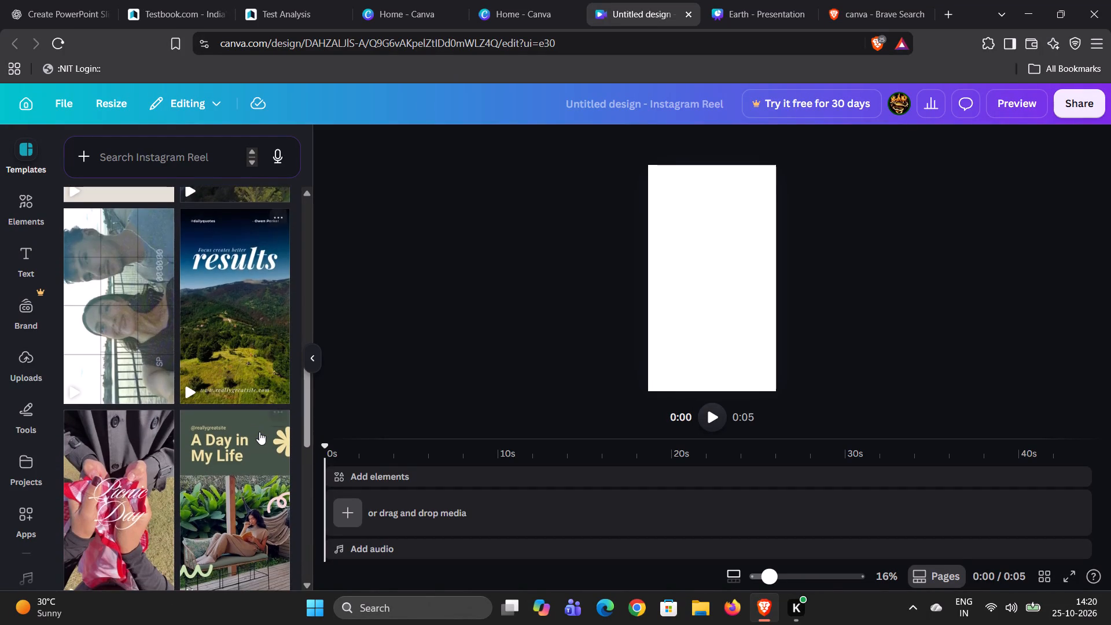
scroll(259, 432, "down", 3)
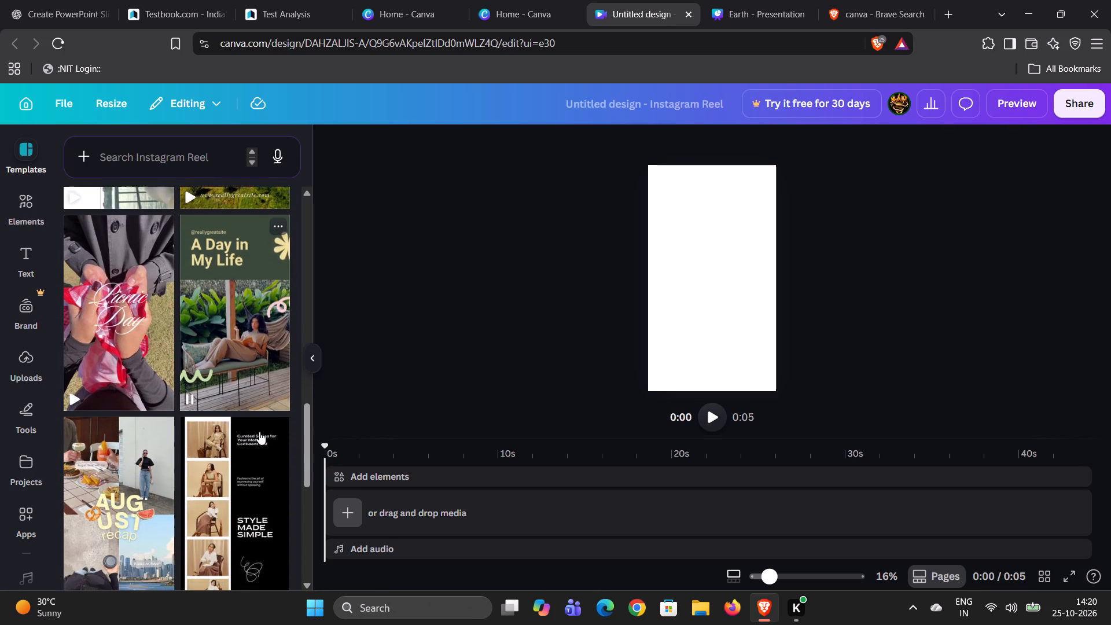
scroll(259, 432, "down", 3)
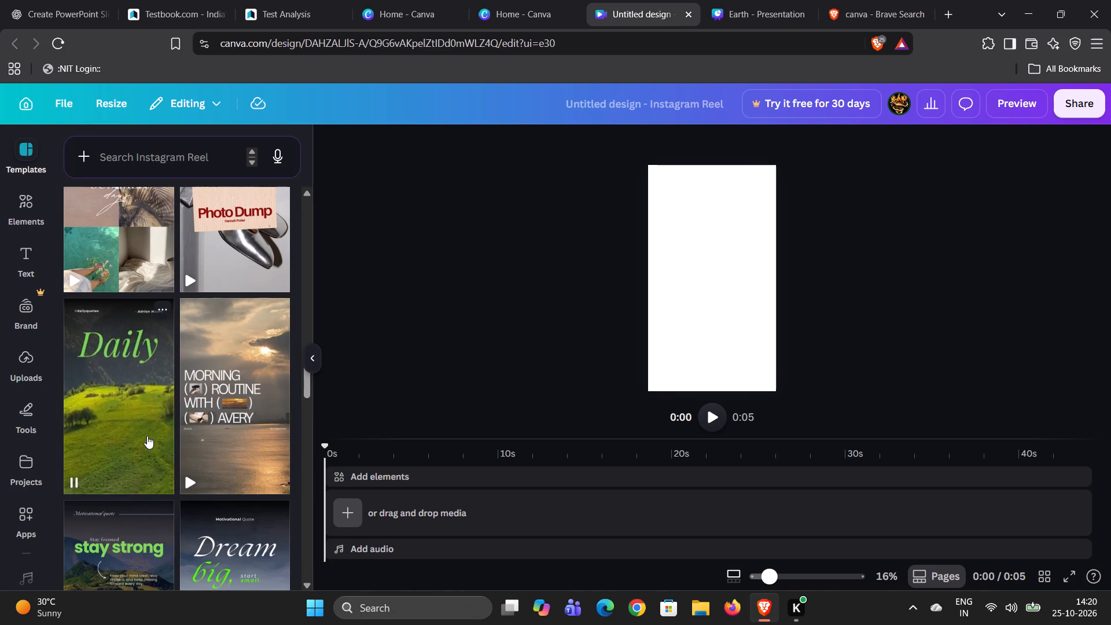
scroll(147, 436, "down", 5)
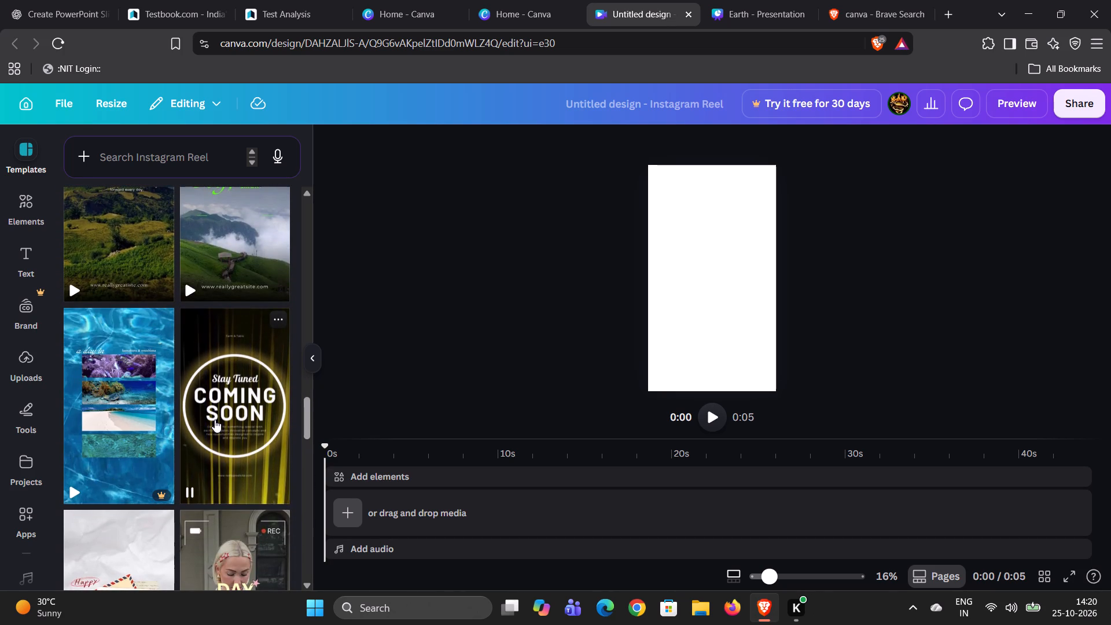
Browse the Instagram Reel templates for a suitable design.
scroll(215, 420, "down", 6)
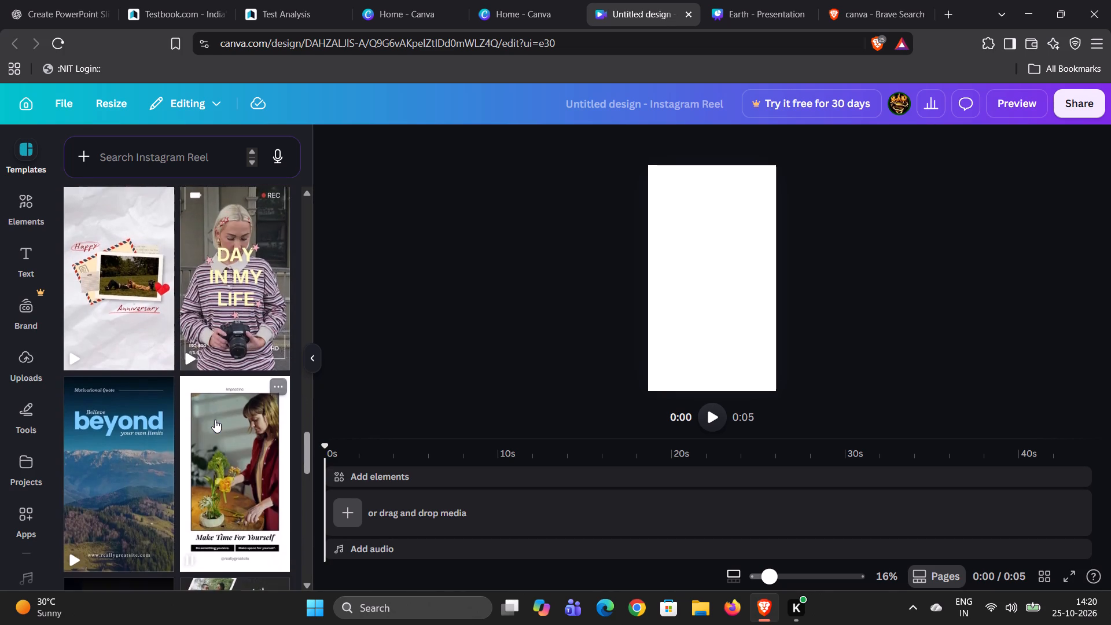
scroll(215, 420, "down", 2)
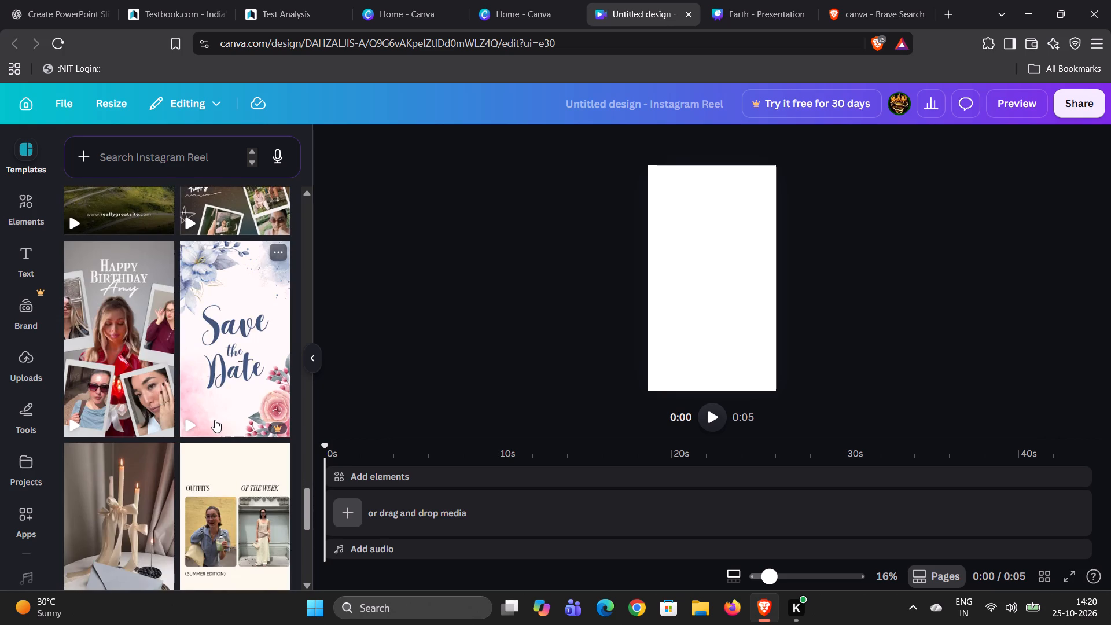
scroll(215, 420, "up", 8)
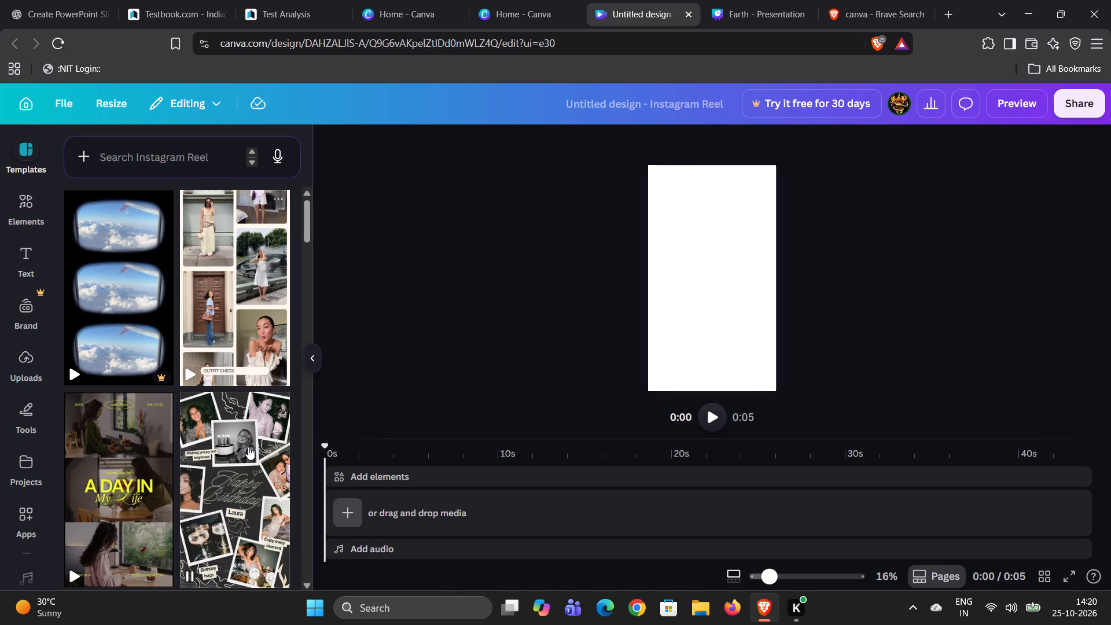
Apply the blue "Energy" mountain template, Modern Motivational quote Instagram Reel, to the blank design.
scroll(245, 459, "down", 1)
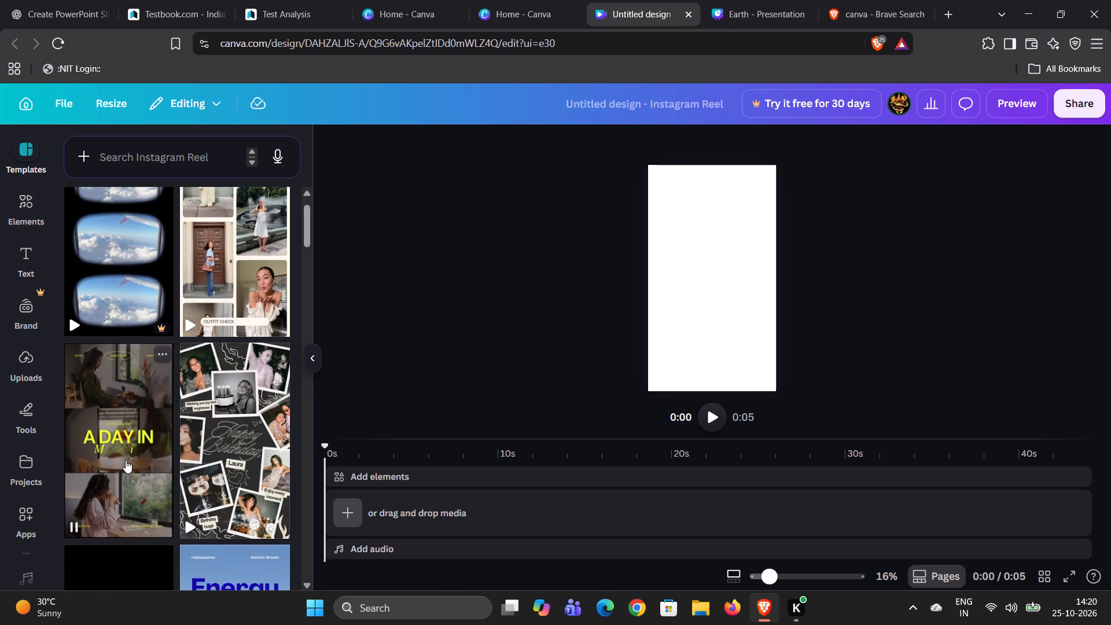
scroll(126, 460, "down", 3)
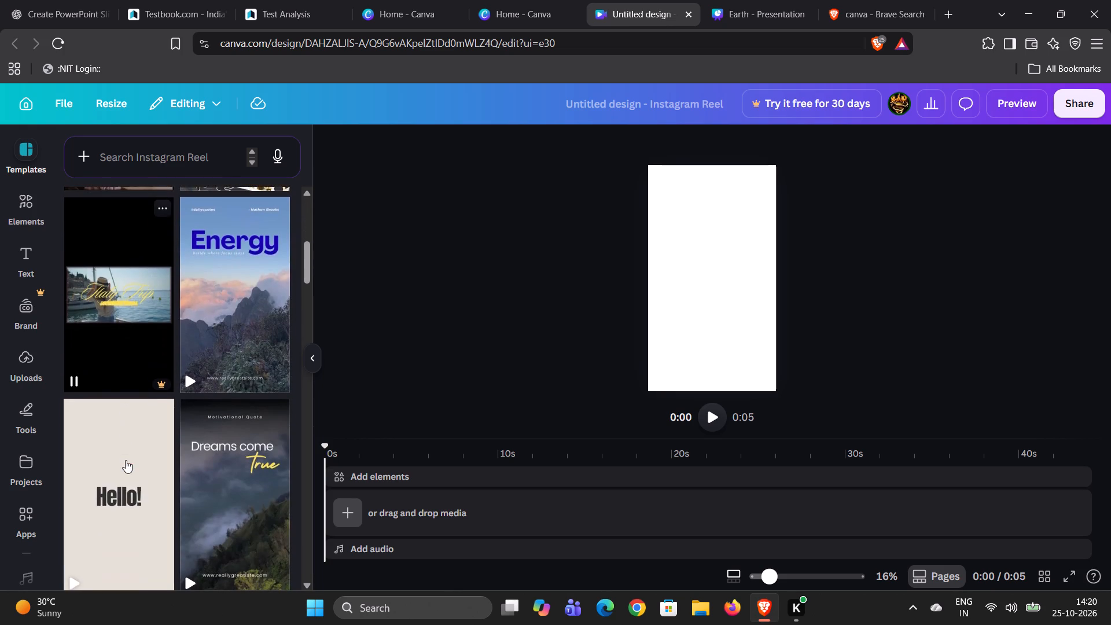
left_click(246, 312)
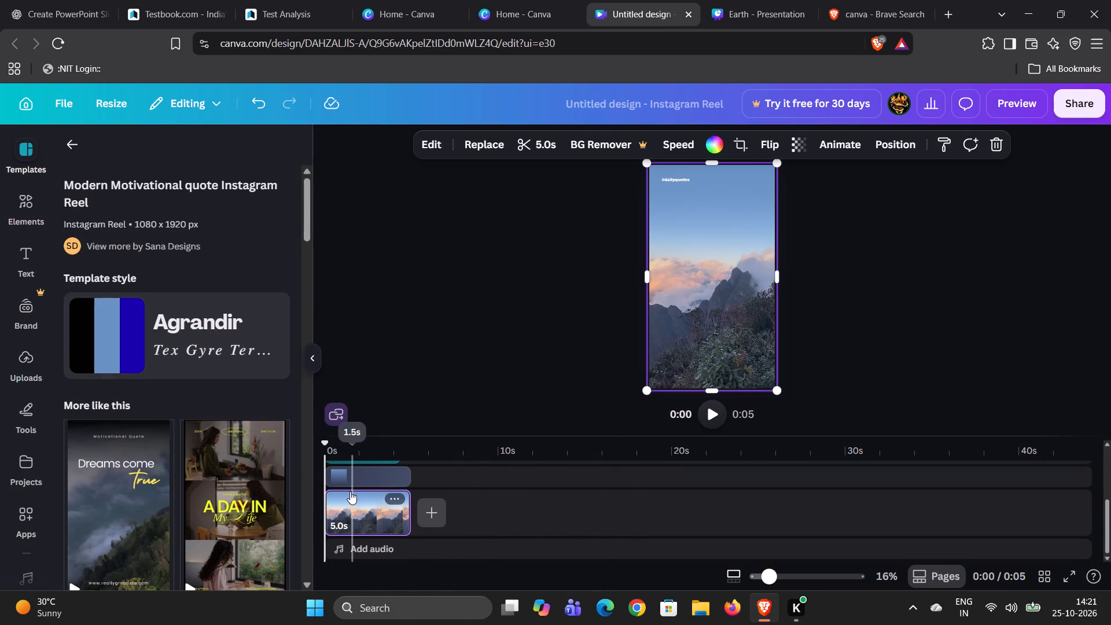
Play back the reel to preview its animation, and move the playhead to about 3 seconds in the mountain clip.
scroll(437, 528, "right", 1)
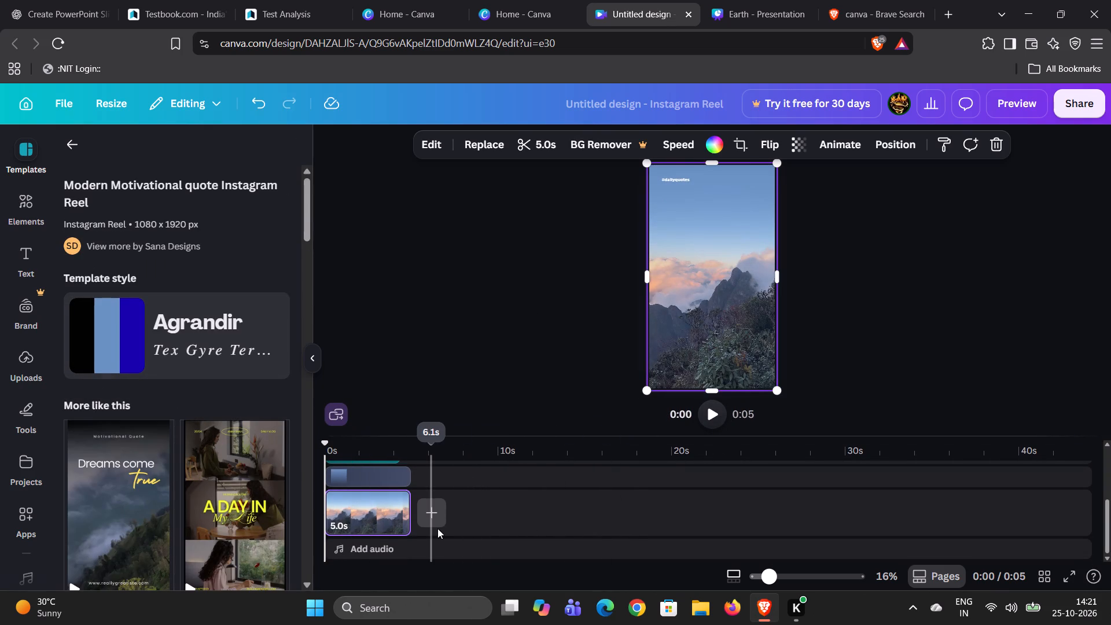
left_click(712, 407)
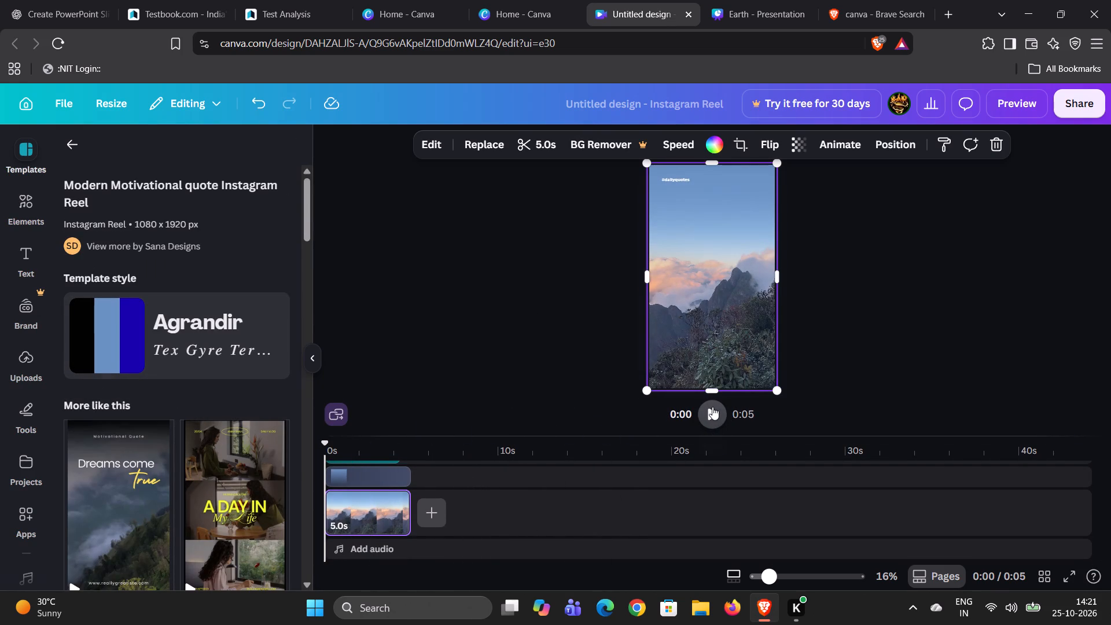
scroll(712, 407, "up", 1)
left_click(712, 407)
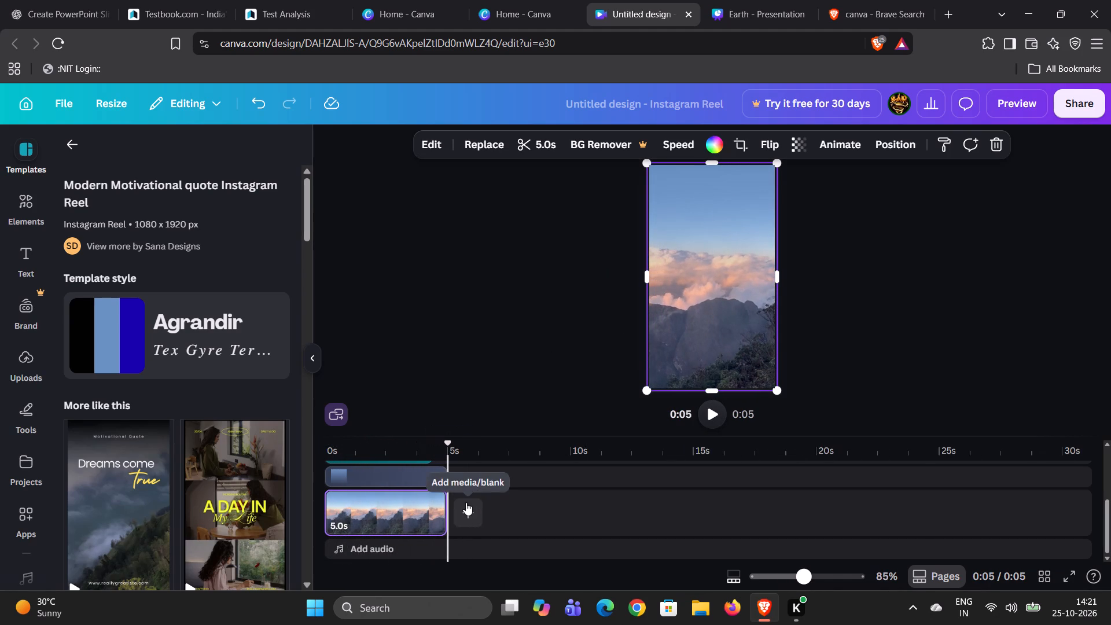
left_click(500, 508)
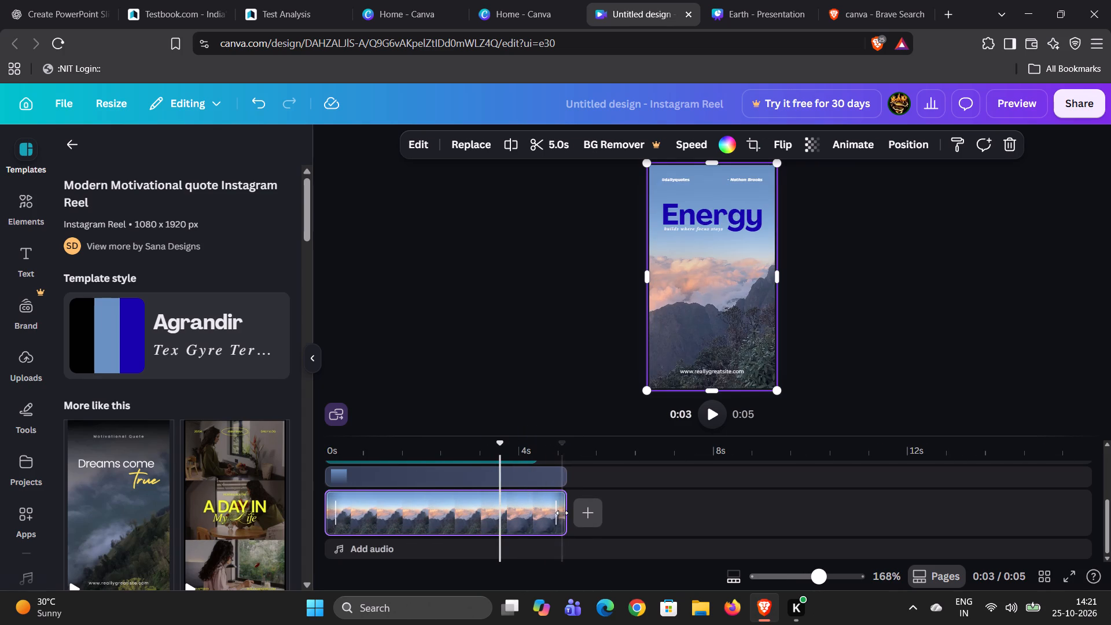
Extend the background mountain video clip on the timeline to 13.0 s.
left_click_drag(560, 513, 716, 513)
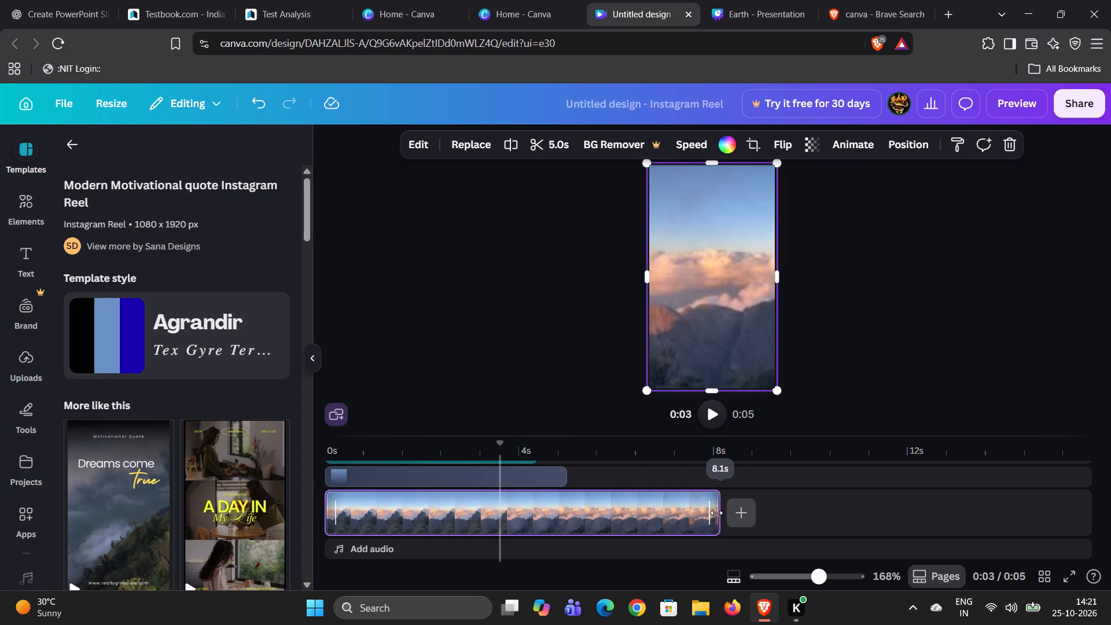
left_click_drag(716, 513, 894, 518)
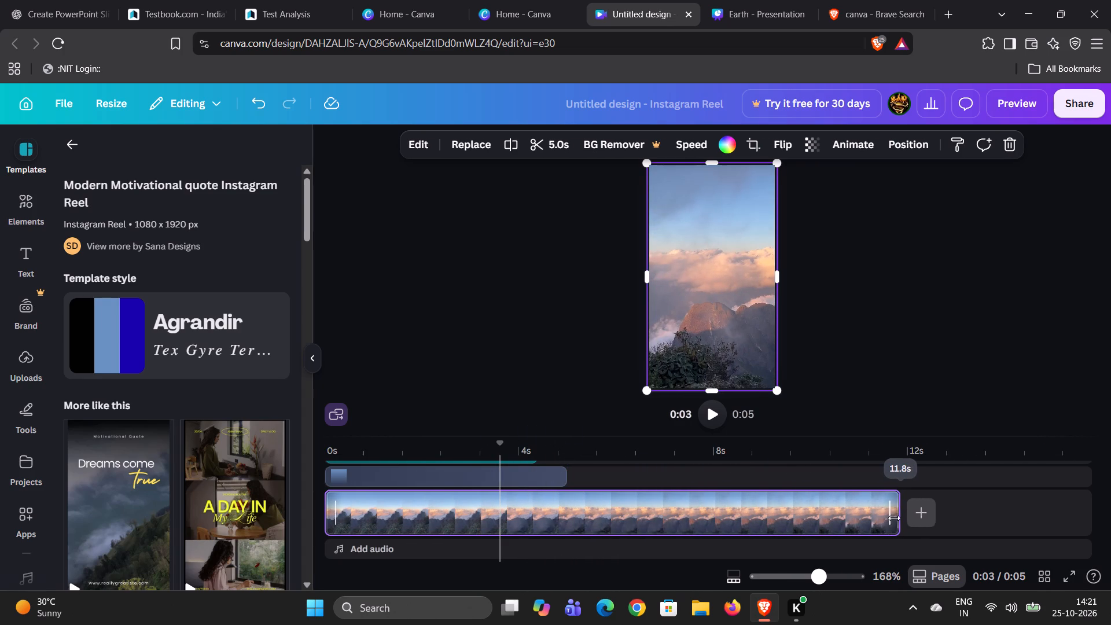
left_click_drag(894, 518, 983, 491)
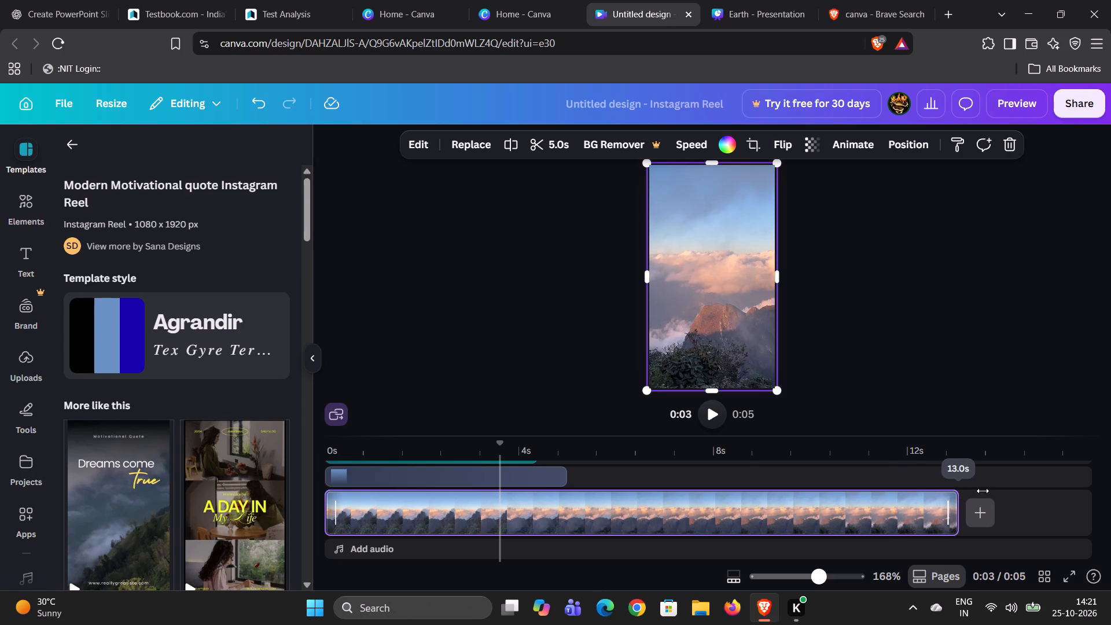
left_click_drag(983, 491, 983, 489)
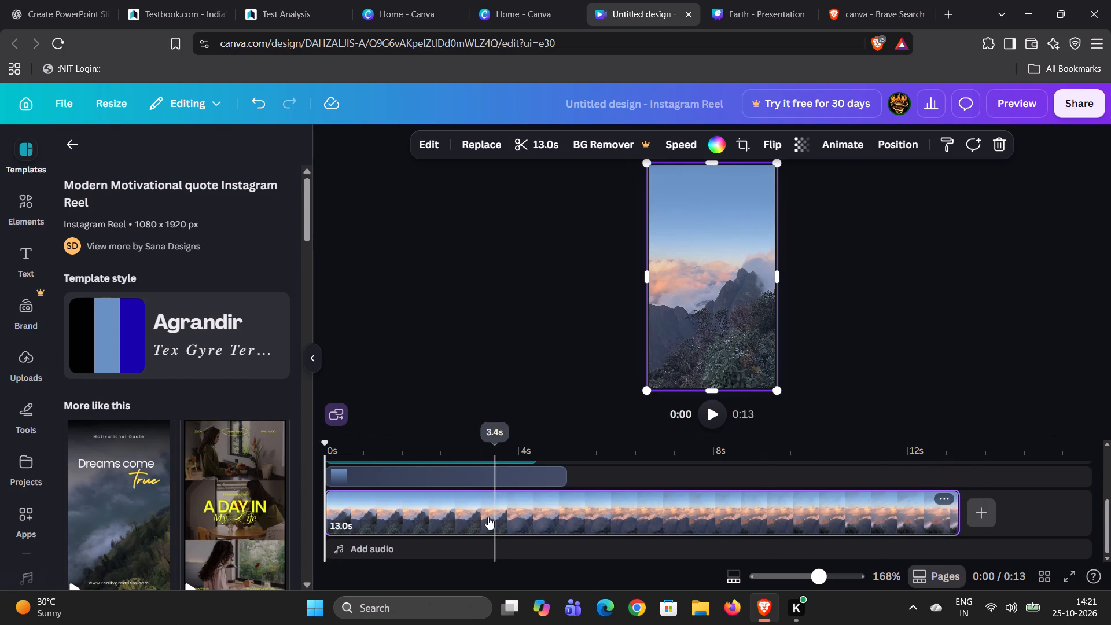
Play back the extended background video and try to stretch its end further along the timeline.
left_click(720, 410)
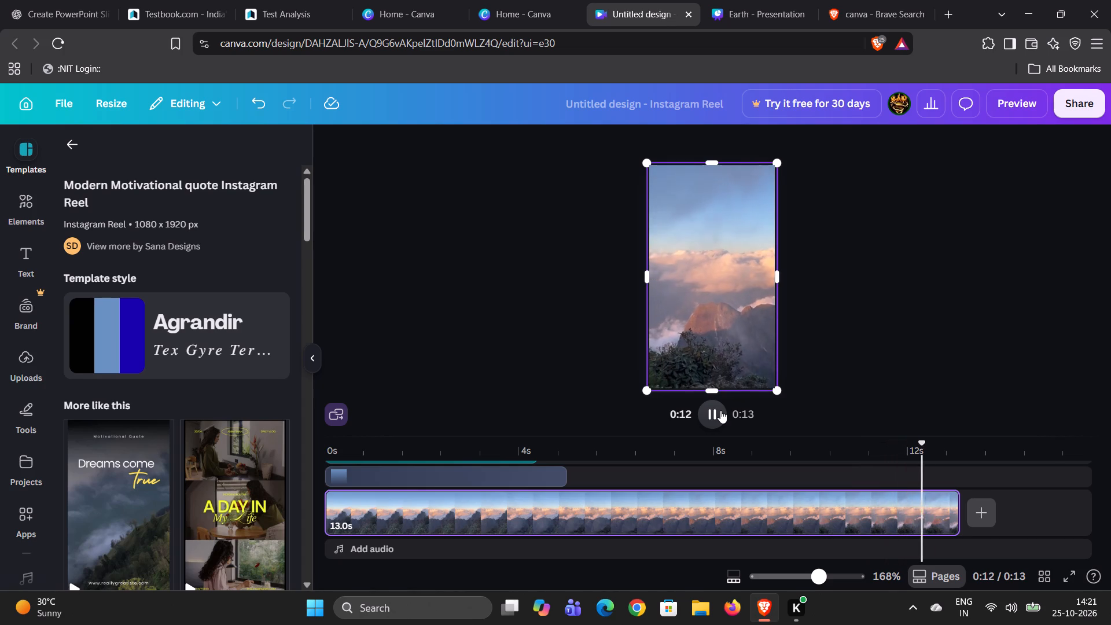
left_click(838, 506)
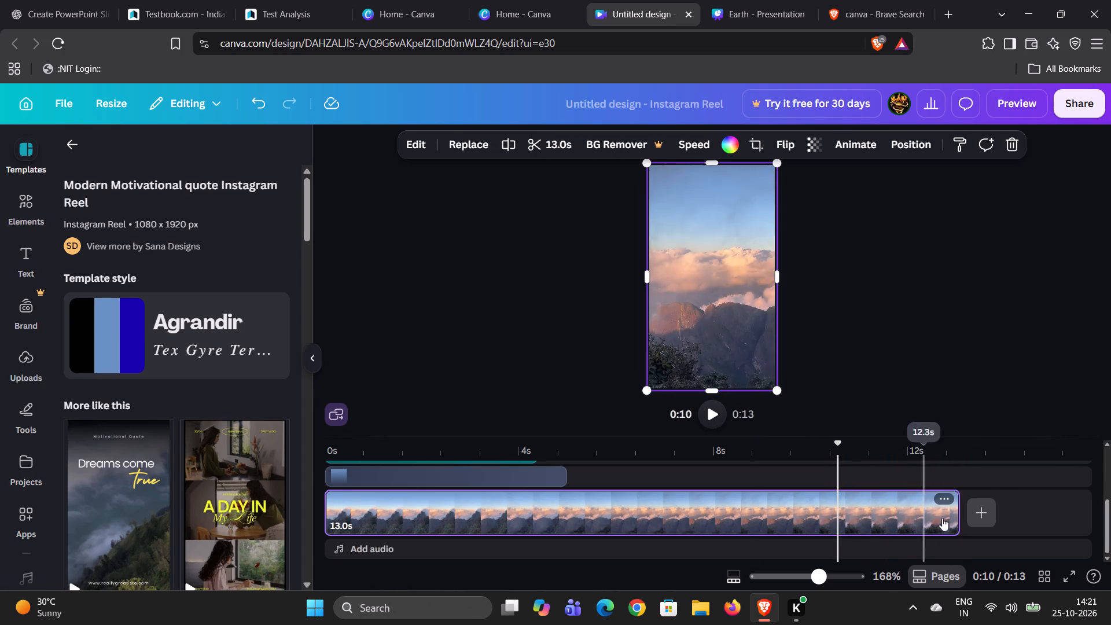
left_click(958, 517)
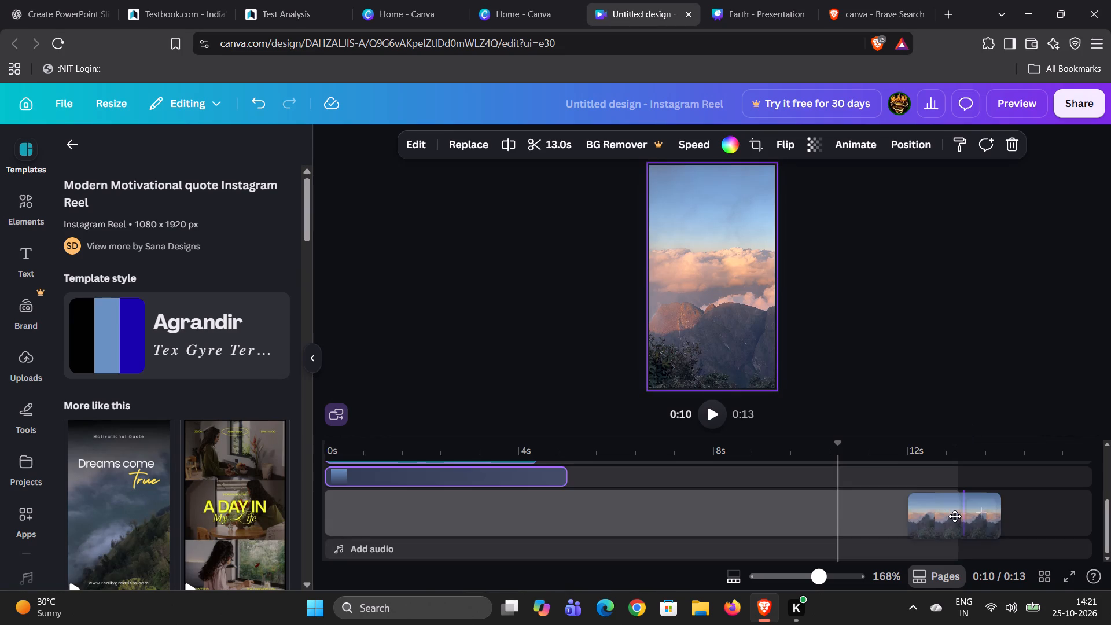
left_click_drag(955, 516, 1028, 510)
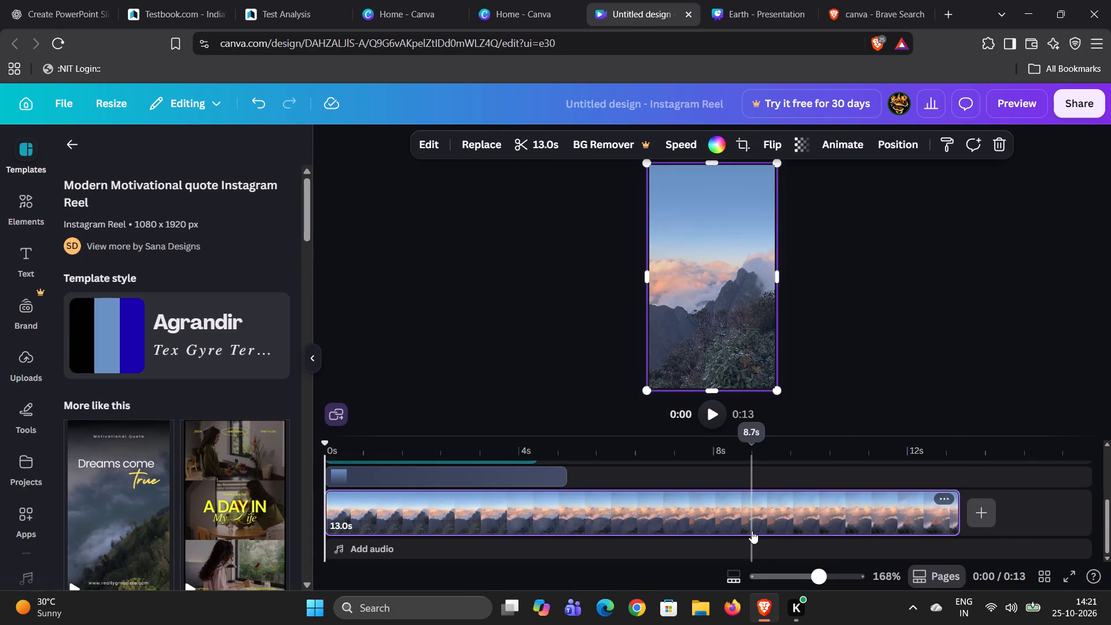
Move the playhead to about 4 s over the "builds where focus stays" layer and open the #dailyquotes text for editing.
scroll(752, 531, "up", 1)
scroll(752, 531, "down", 1)
scroll(752, 531, "up", 1)
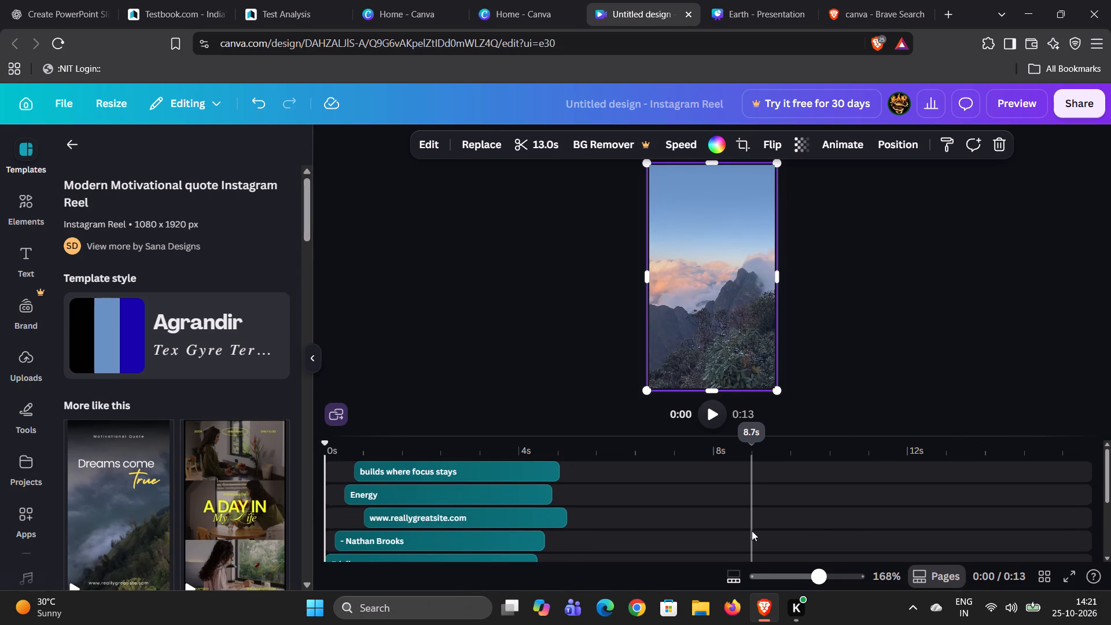
scroll(752, 531, "up", 1)
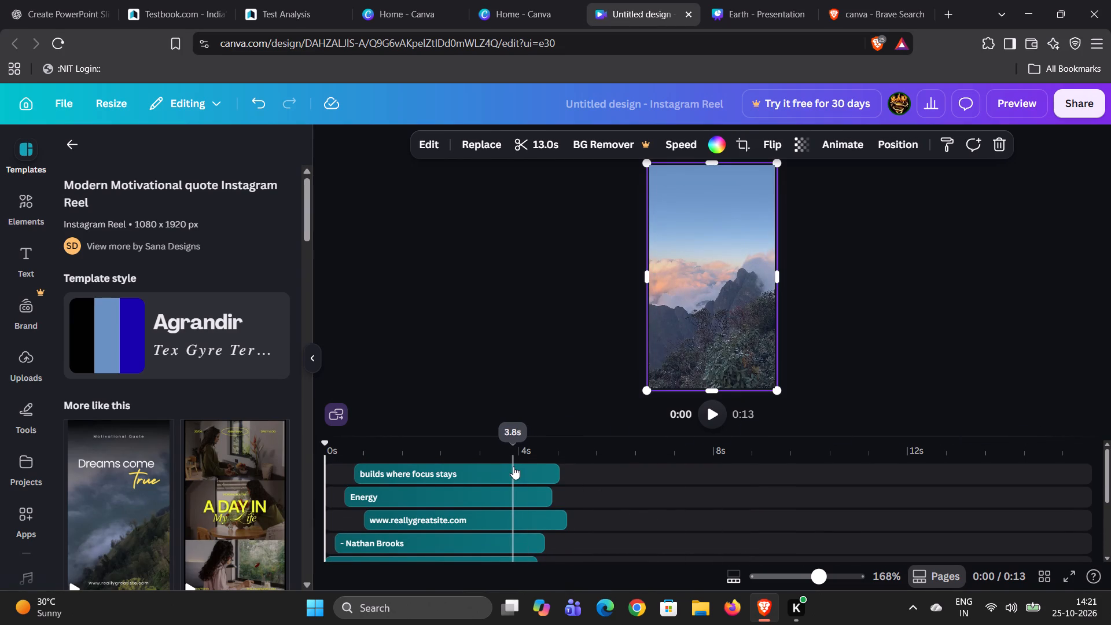
left_click(519, 473)
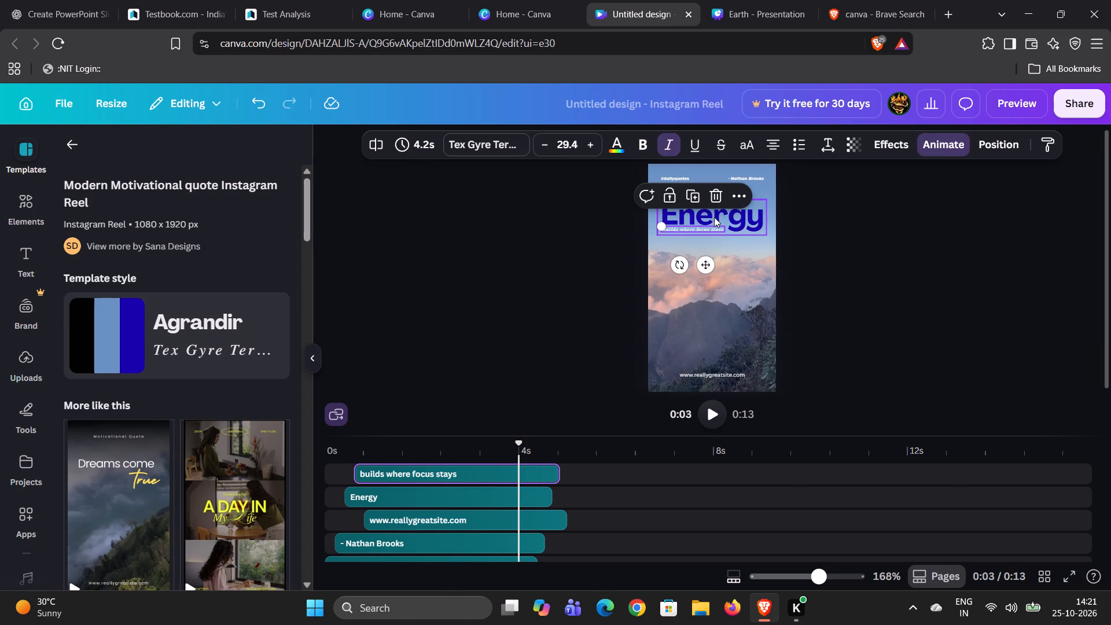
left_click_drag(815, 569, 853, 560)
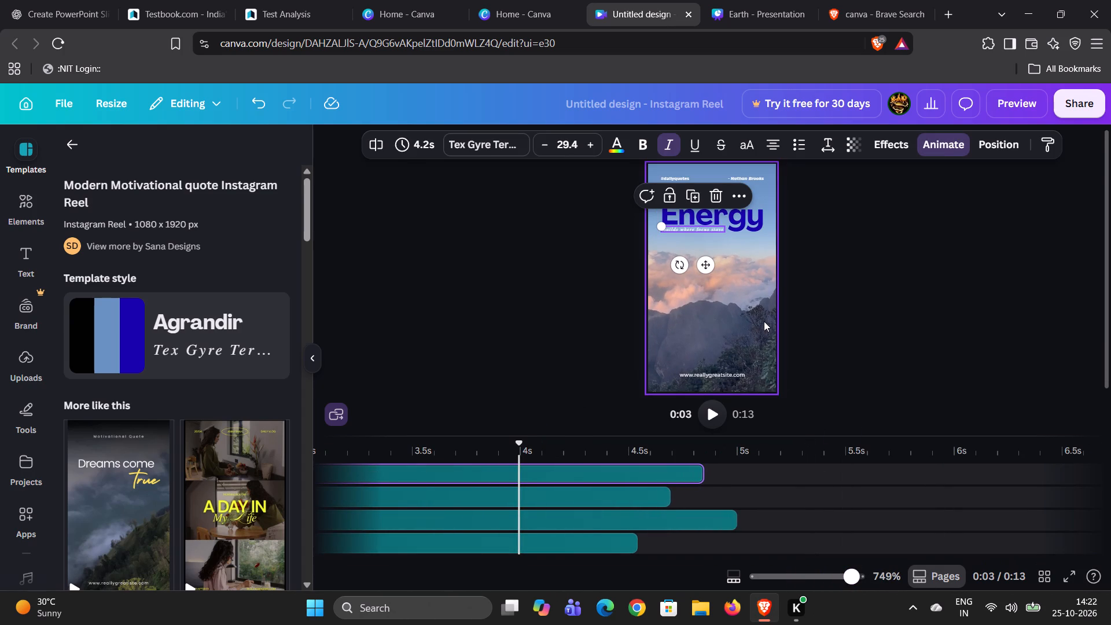
scroll(764, 321, "up", 3)
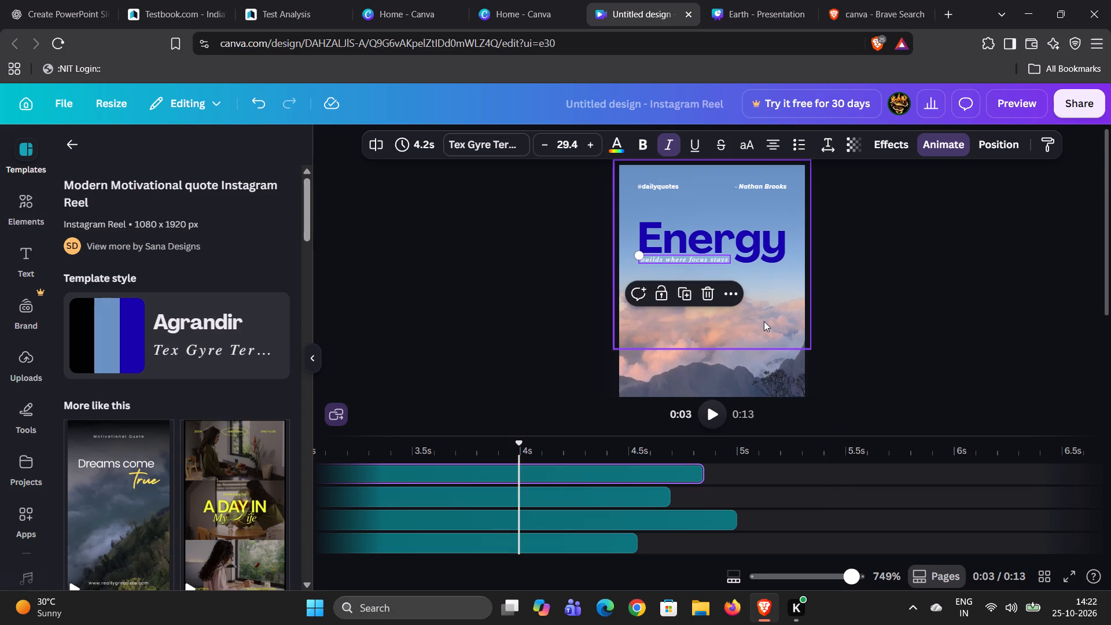
scroll(764, 321, "up", 1)
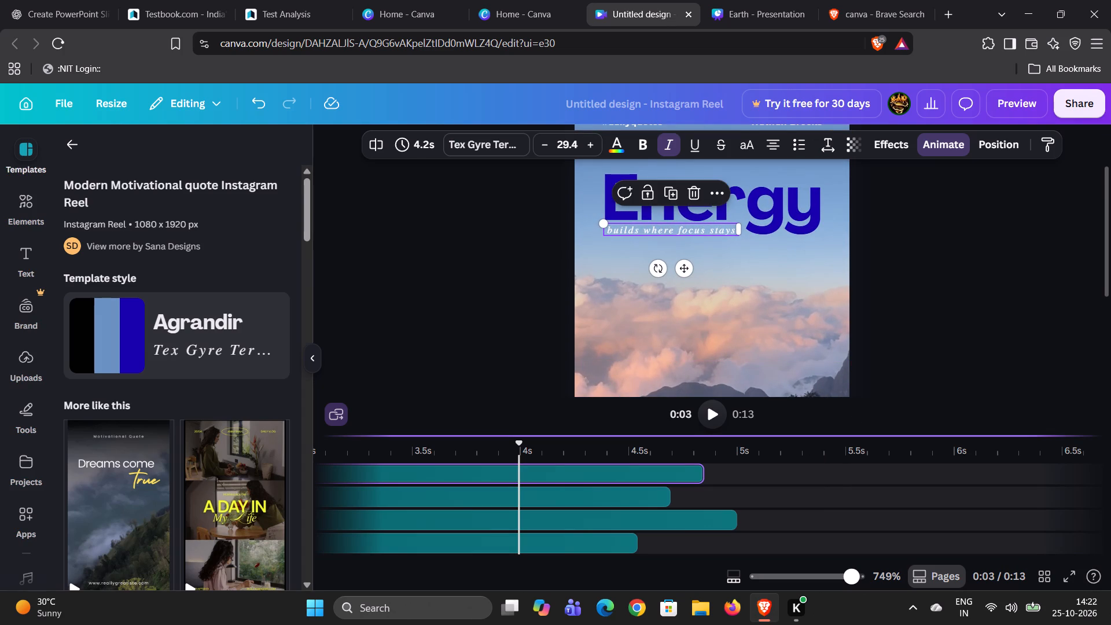
left_click_drag(856, 435, 888, 494)
scroll(737, 299, "up", 1)
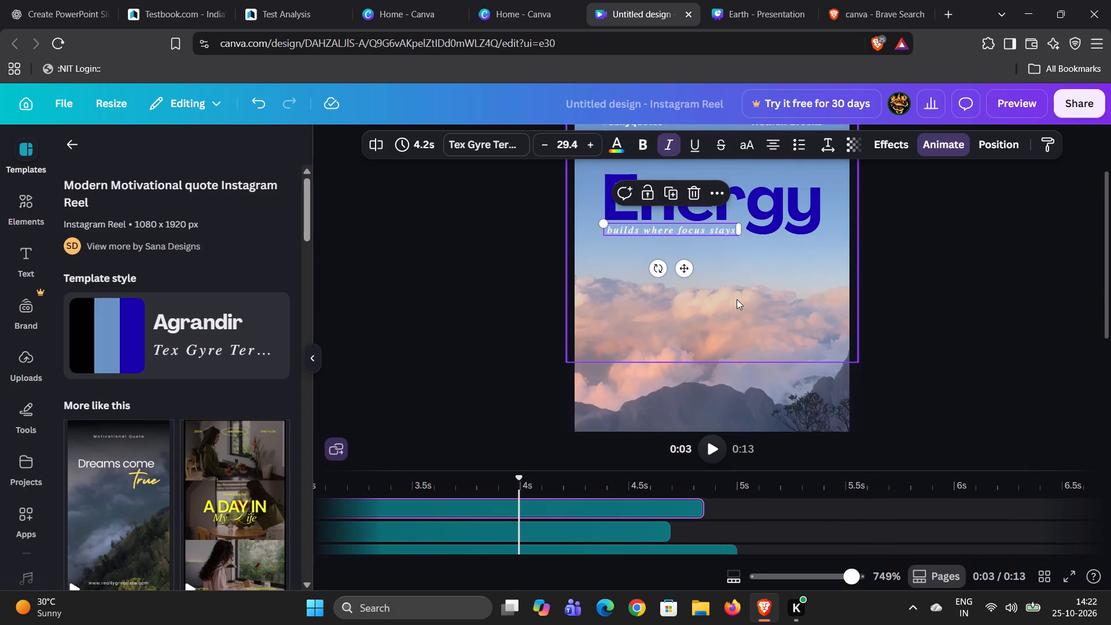
scroll(737, 299, "up", 4)
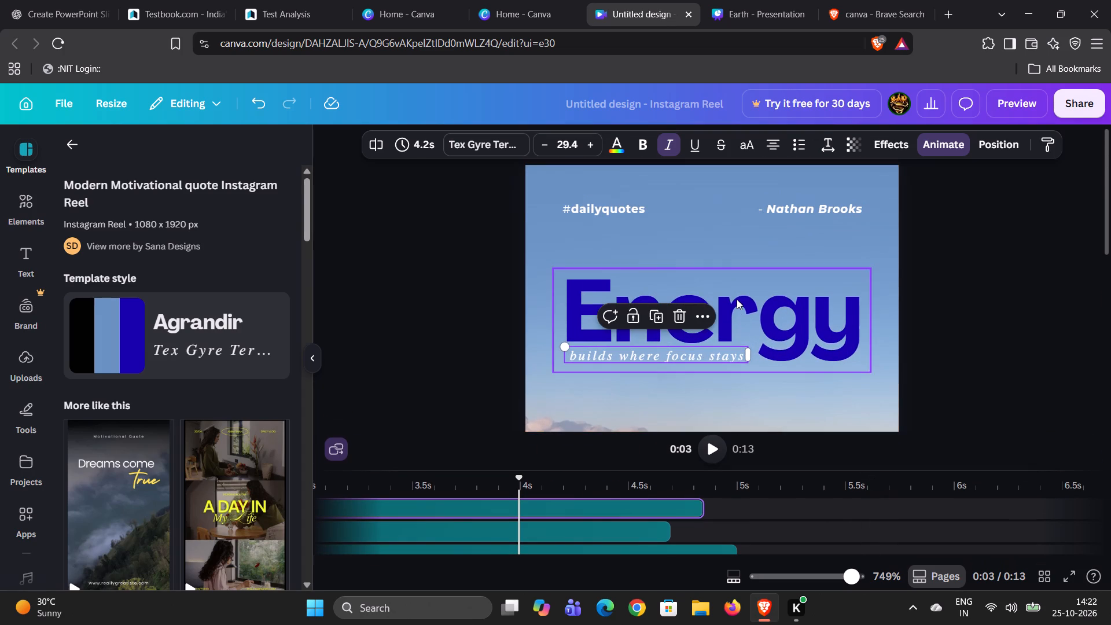
left_click(618, 214)
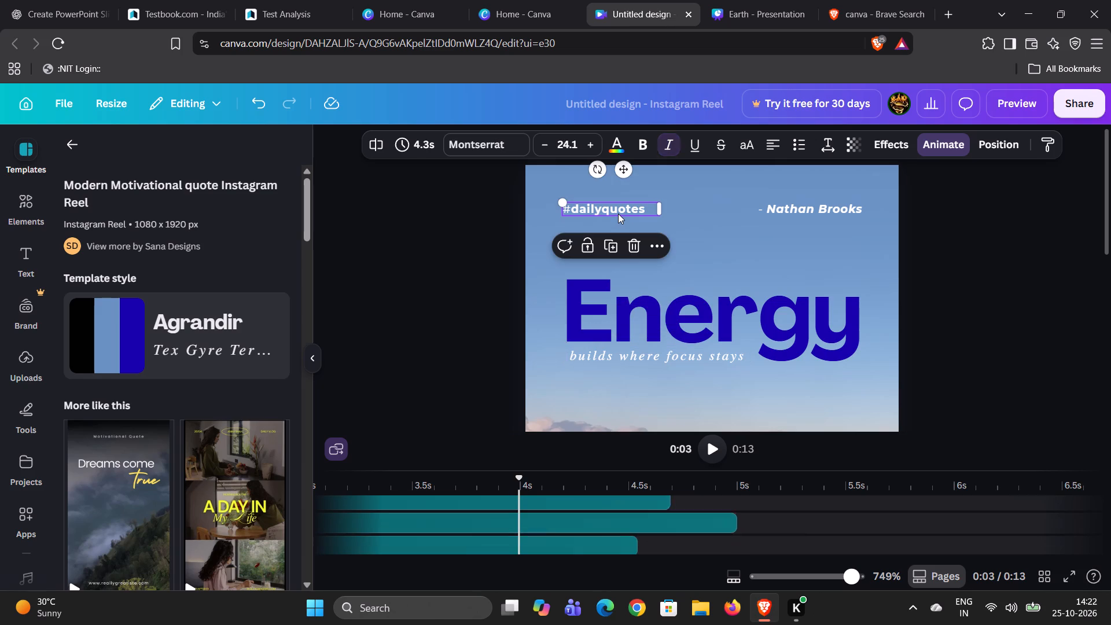
double_click(618, 214)
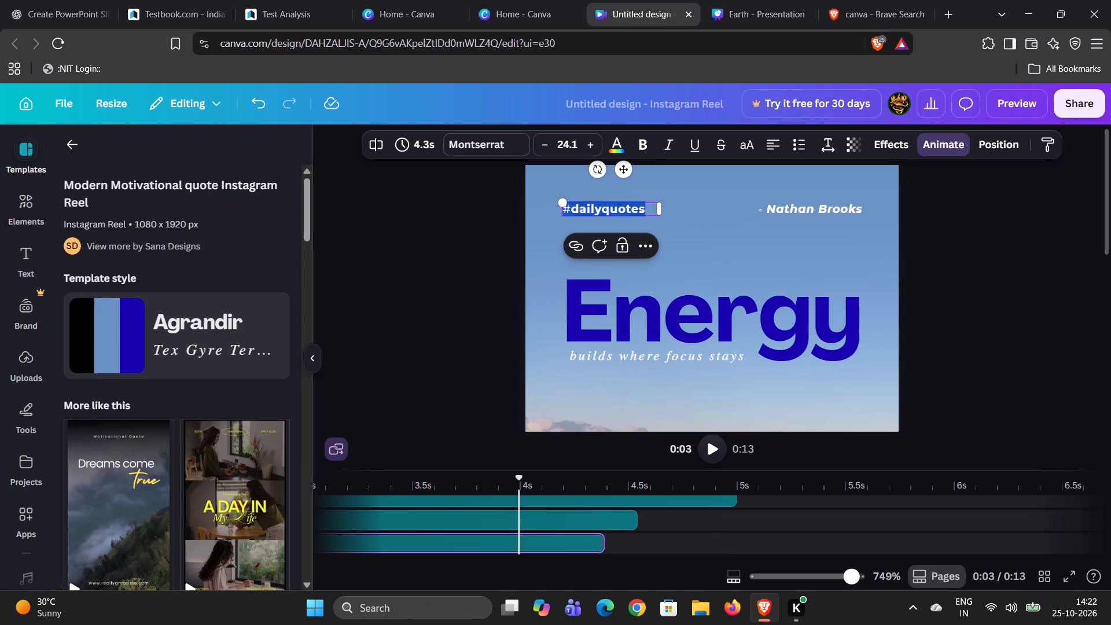
Replace the author credit opposite #dailyquotes with "-J. Krishnamurthi".
left_click(856, 205)
double_click(856, 205)
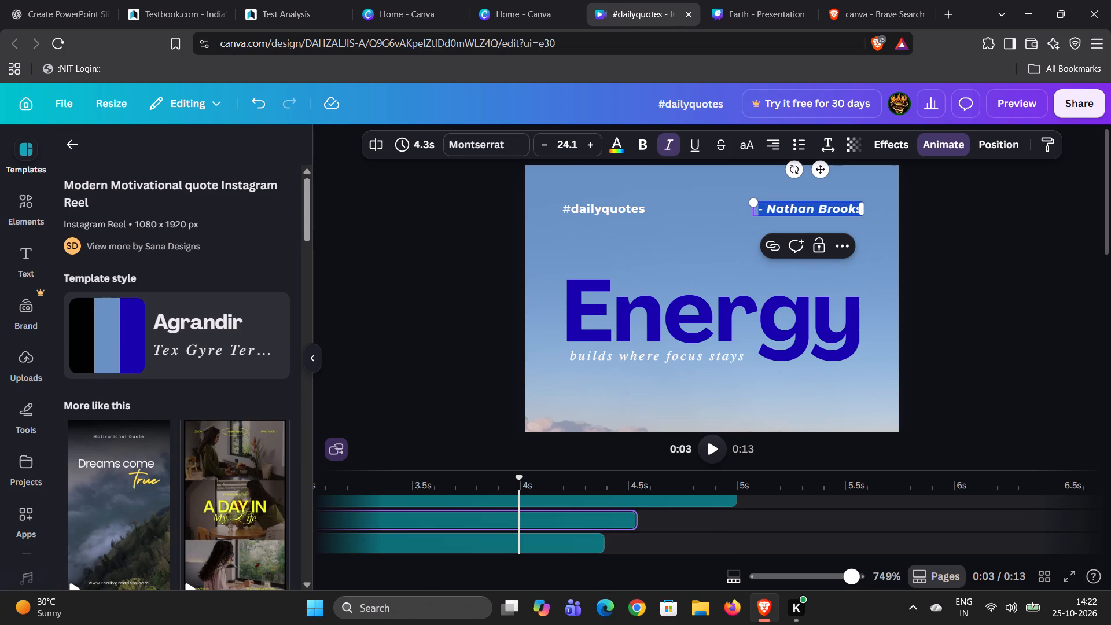
key("minus")
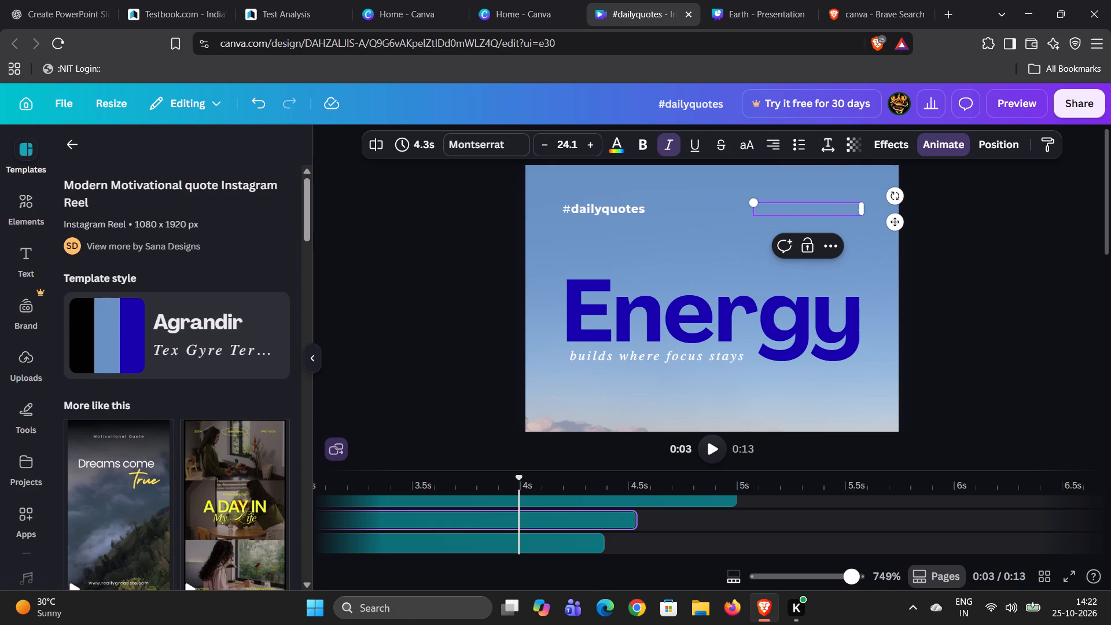
key("shift+j")
type(".")
key("space")
type("Krishnamurthi")
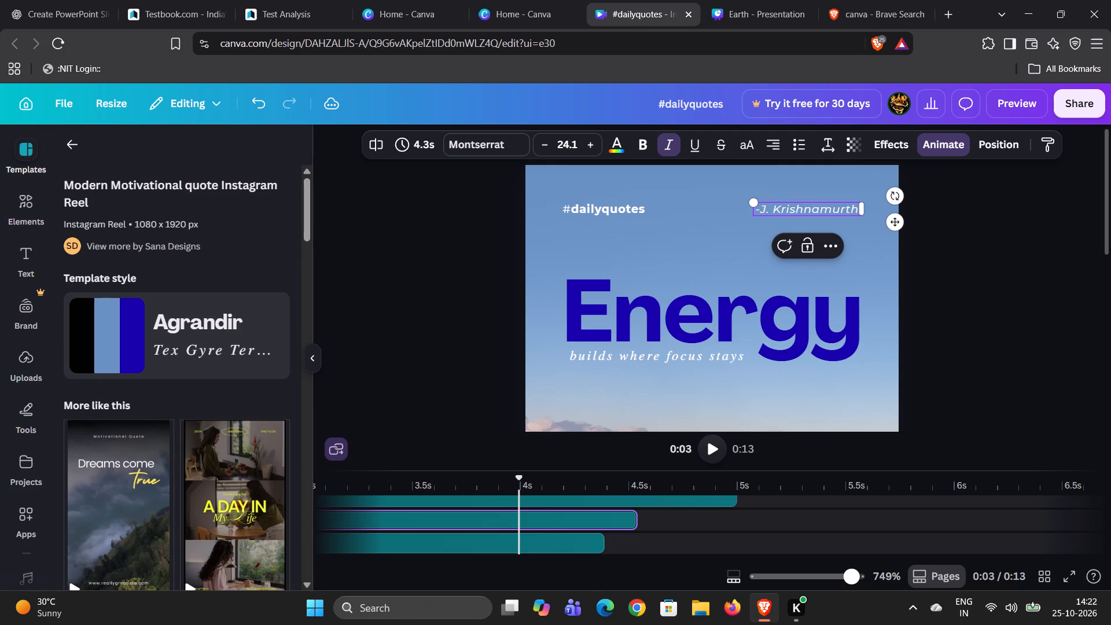
Replace the "Energy" headline text with "Freedom".
left_click(841, 340)
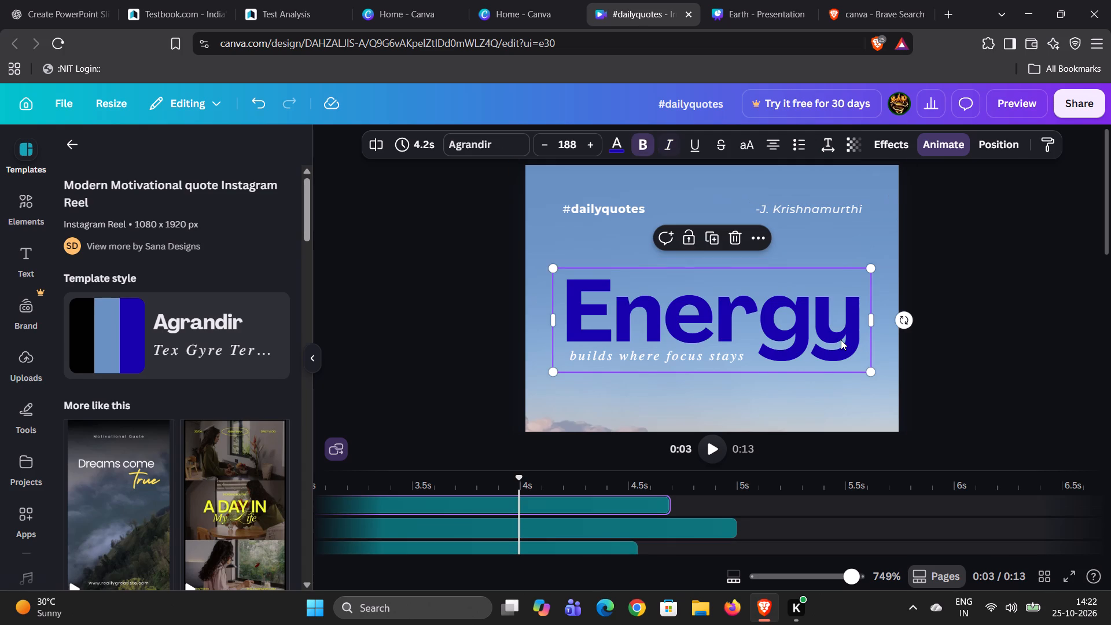
double_click(860, 334)
type("Freed")
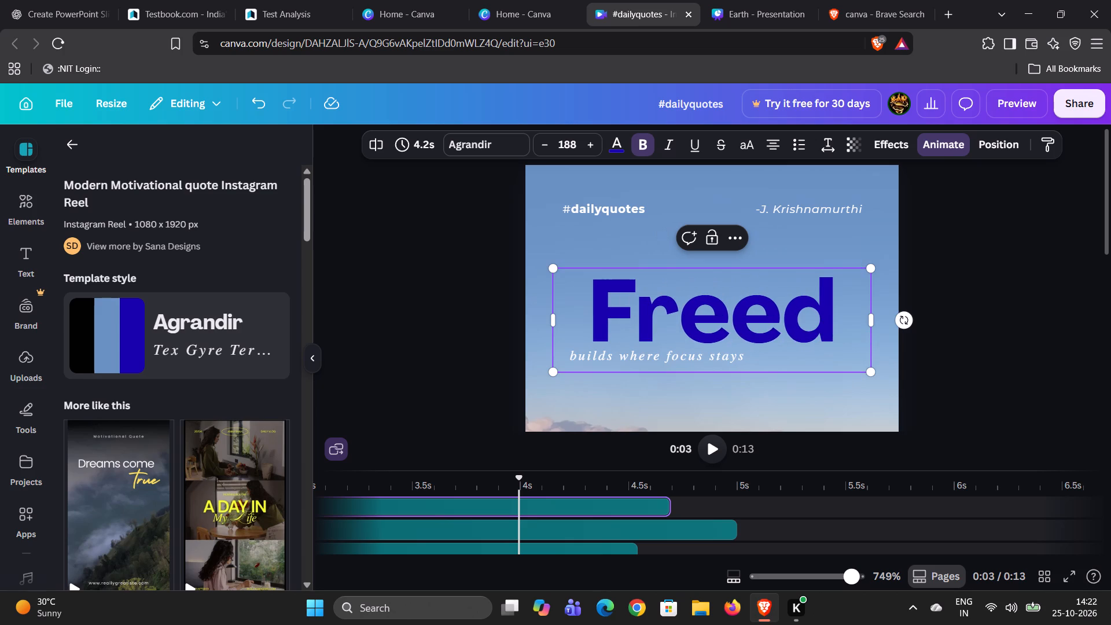
type("om")
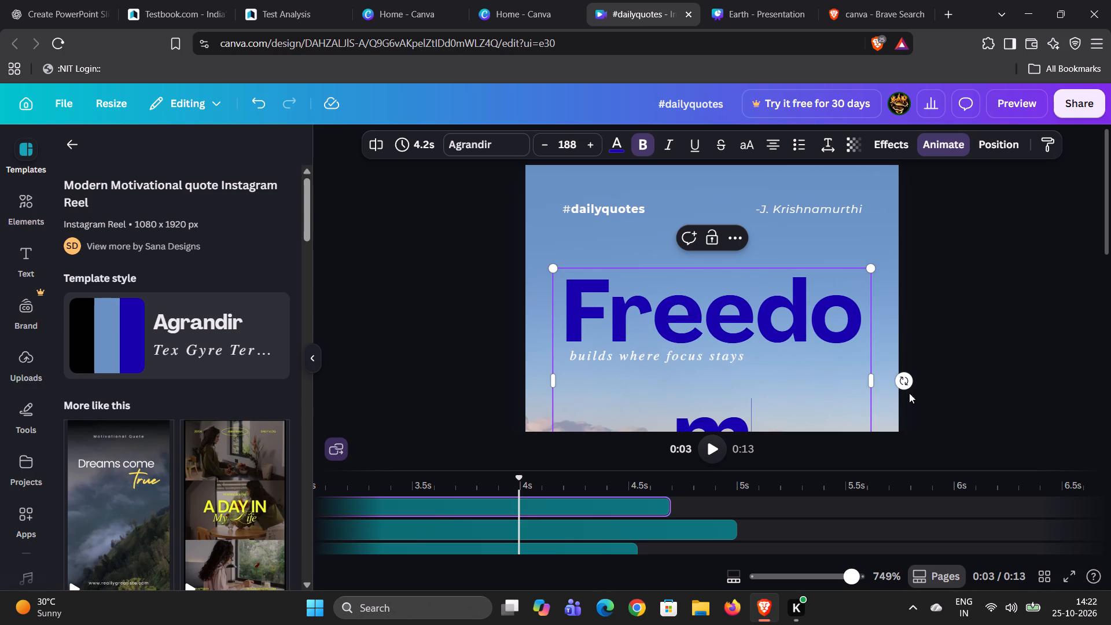
Widen the headline's text box until "Freedom" fits on one line, and scale it down to font size 148 within the page.
left_click_drag(874, 381, 900, 372)
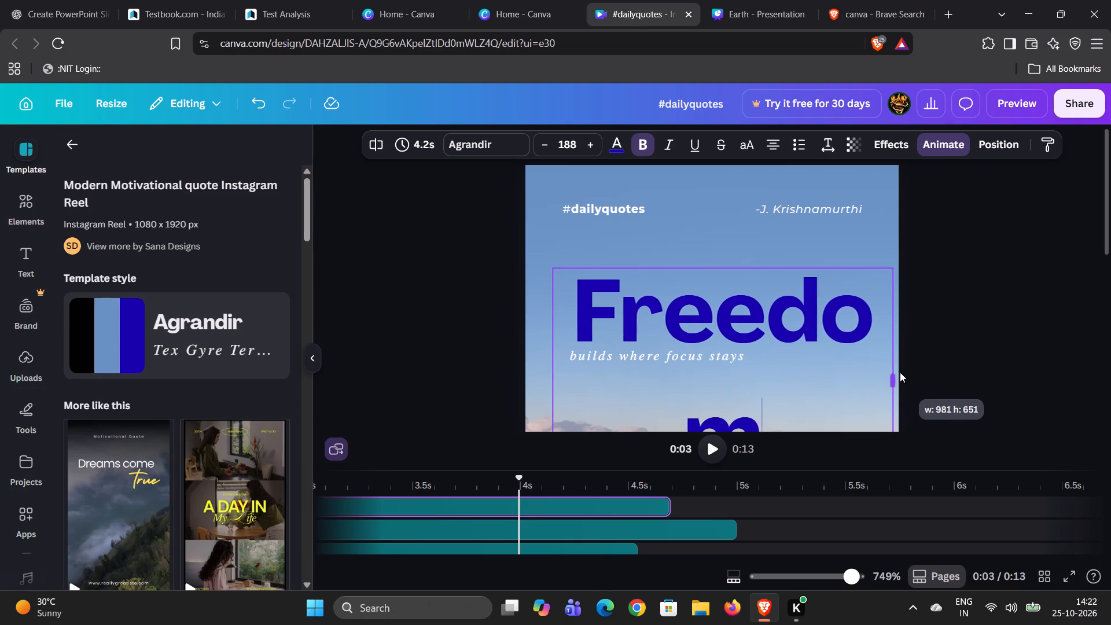
left_click_drag(900, 372, 957, 360)
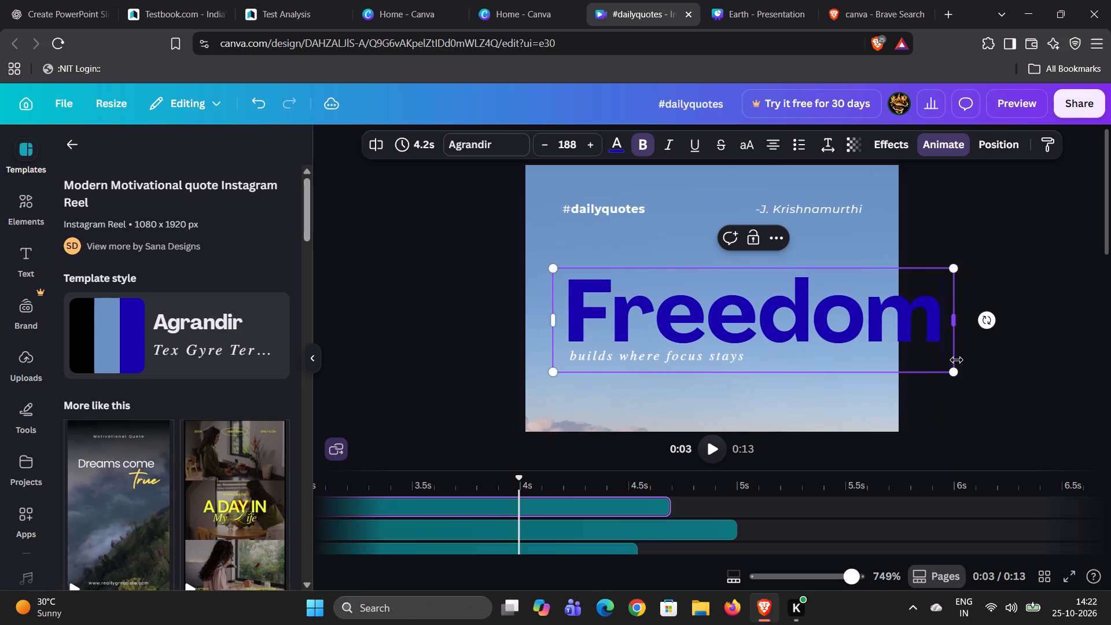
left_click_drag(955, 271, 915, 272)
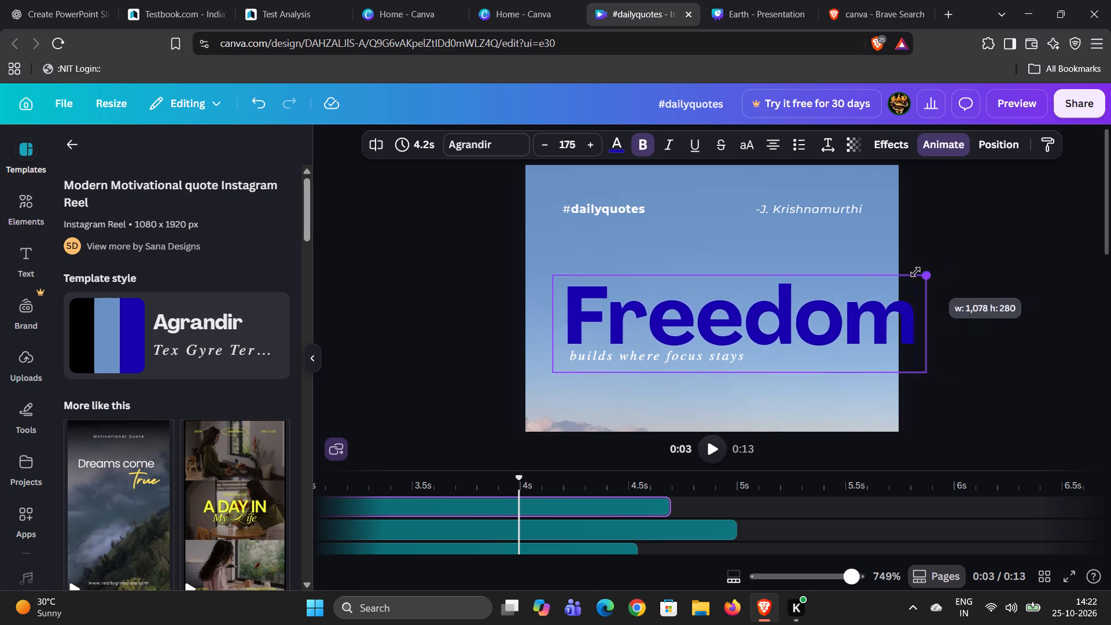
left_click_drag(915, 272, 862, 264)
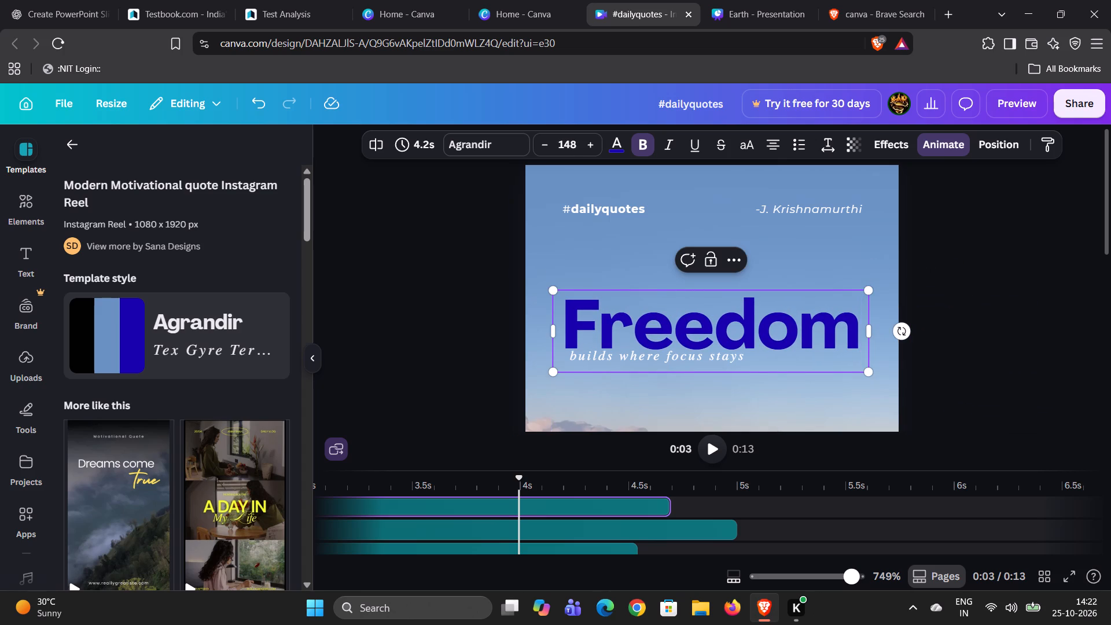
left_click_drag(786, 287, 785, 286)
Move the "Freedom" headline slightly up, clear of the italic line beneath it.
left_click_drag(785, 286, 785, 278)
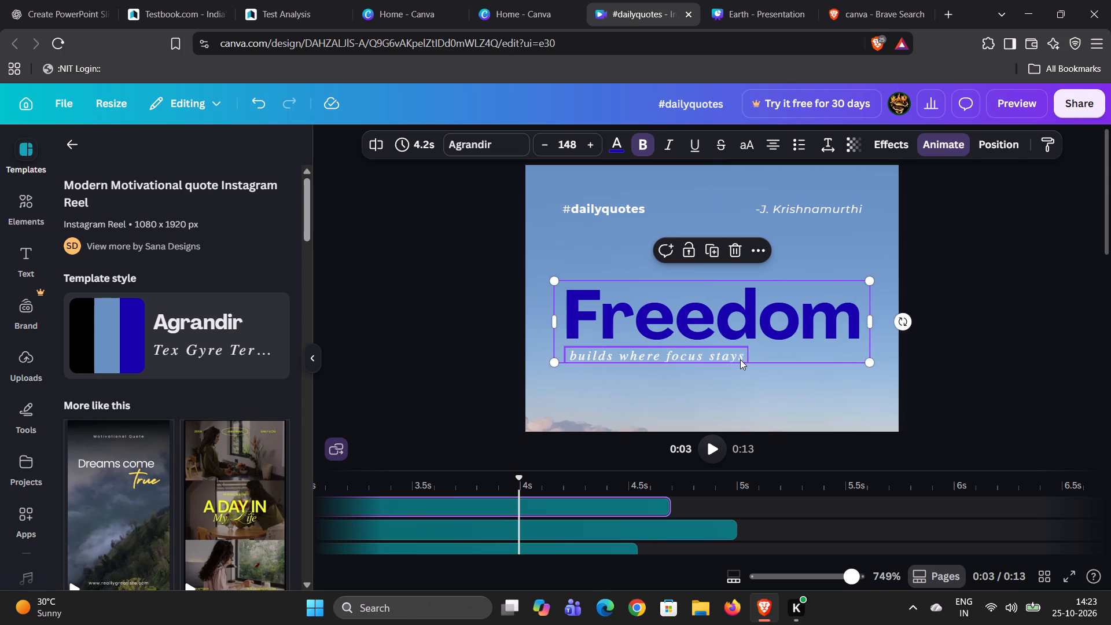
Replace the italic "builds where focus stays" line under the headline with "From the Known".
left_click(740, 359)
double_click(740, 359)
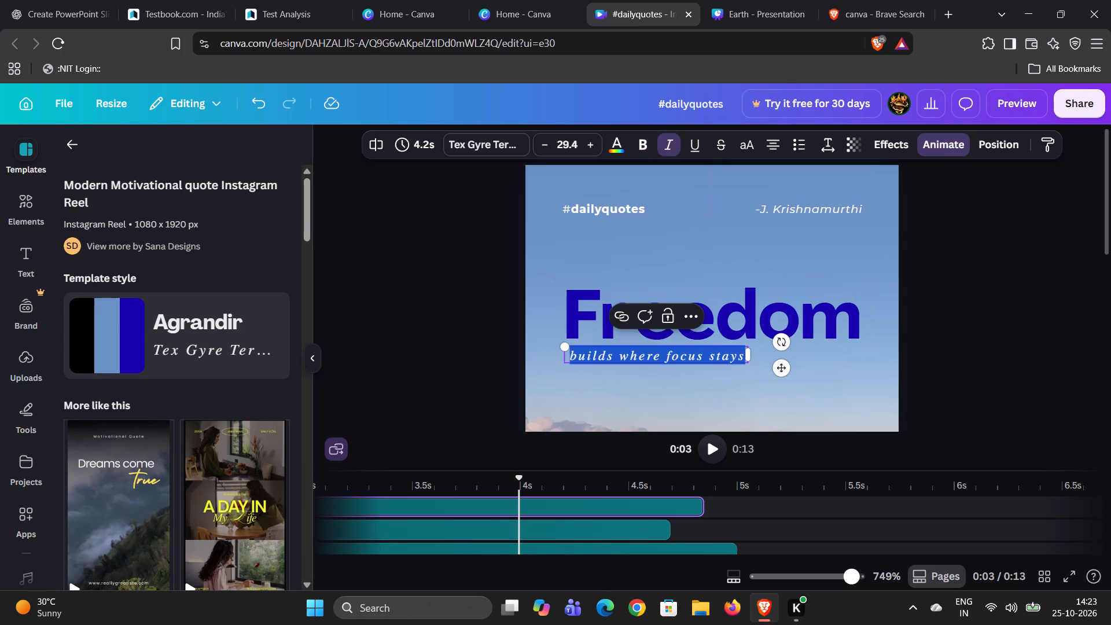
type("Fr")
type("om the")
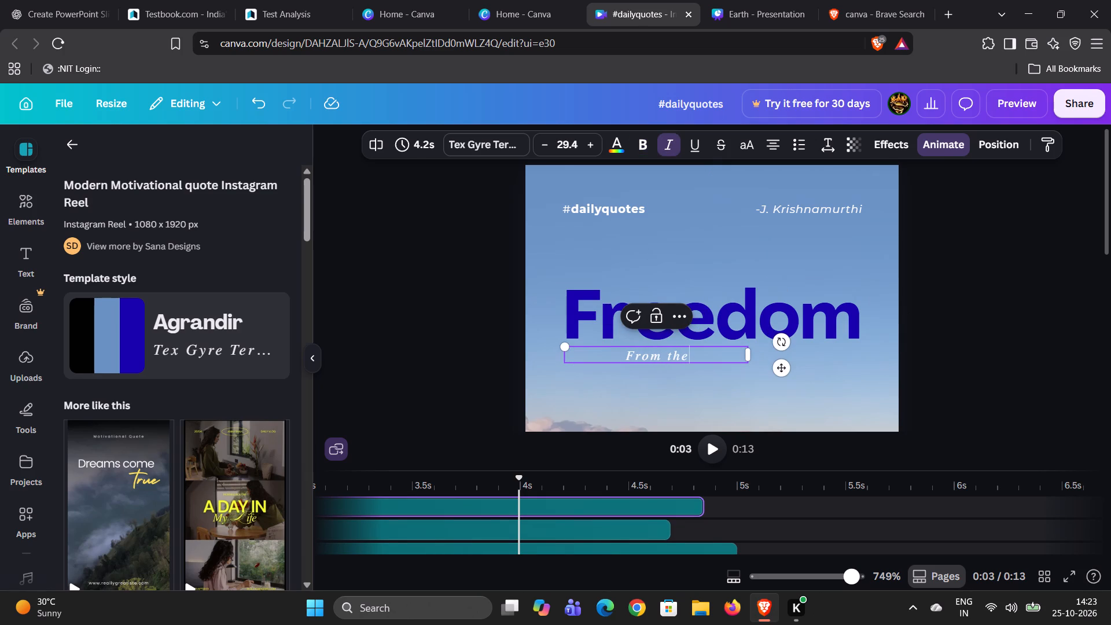
key("space")
key("shift+k")
type("no")
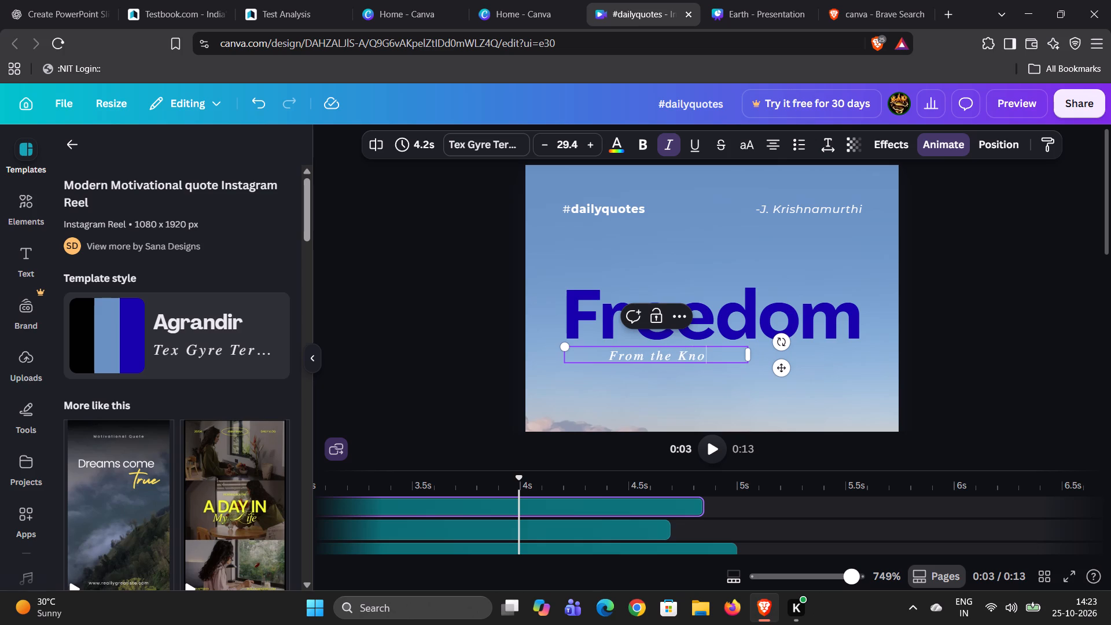
key("w")
key("n")
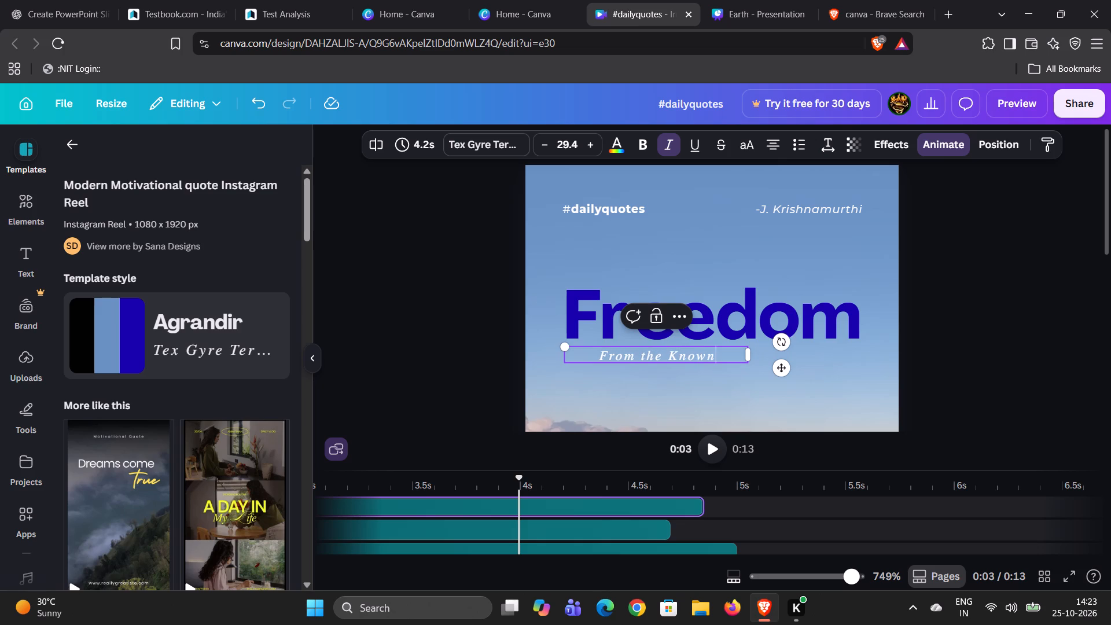
scroll(740, 359, "down", 3)
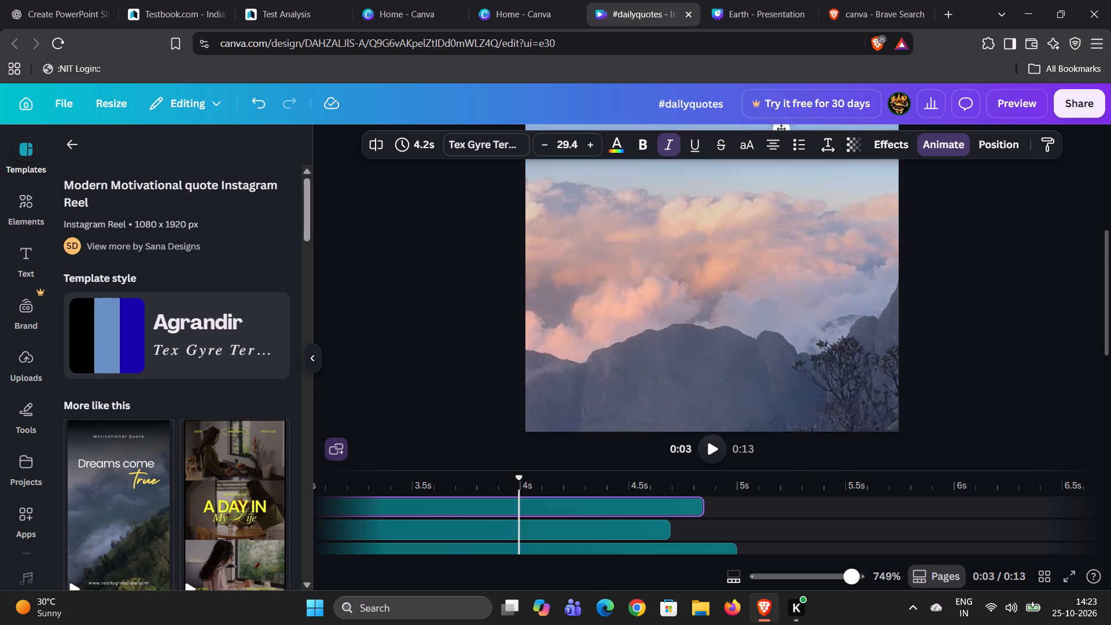
scroll(740, 359, "down", 2)
left_click(768, 377)
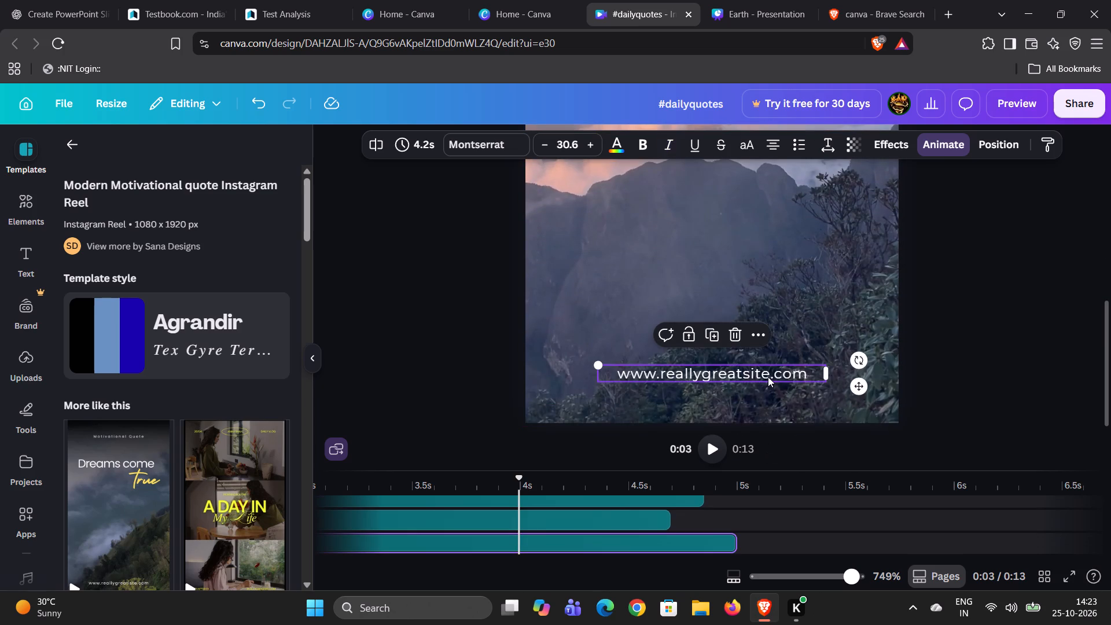
double_click(768, 377)
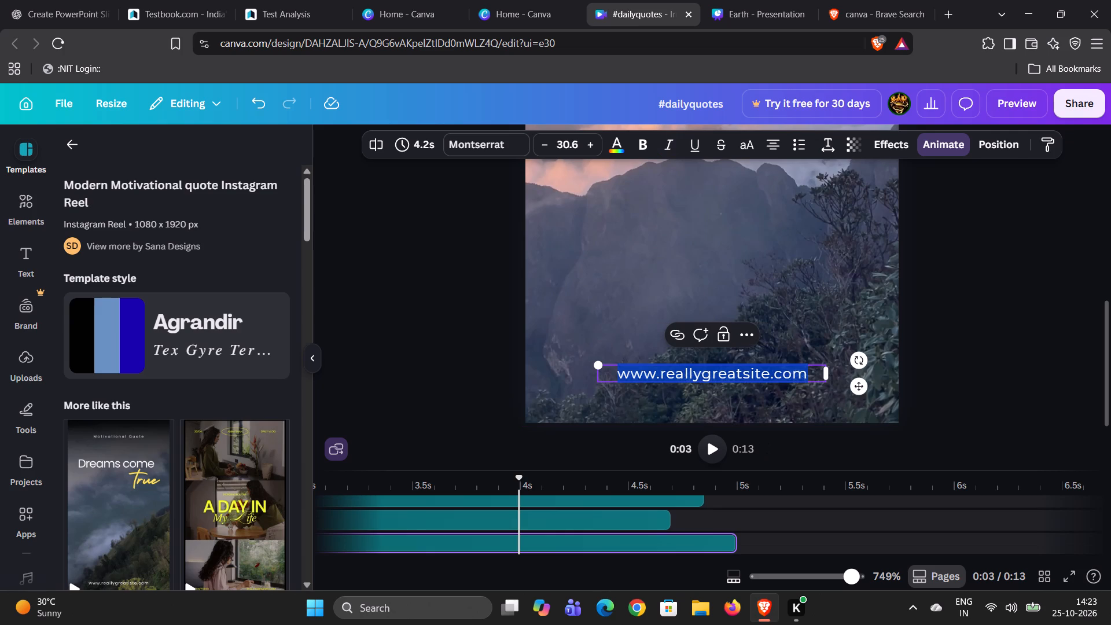
key("shift+j")
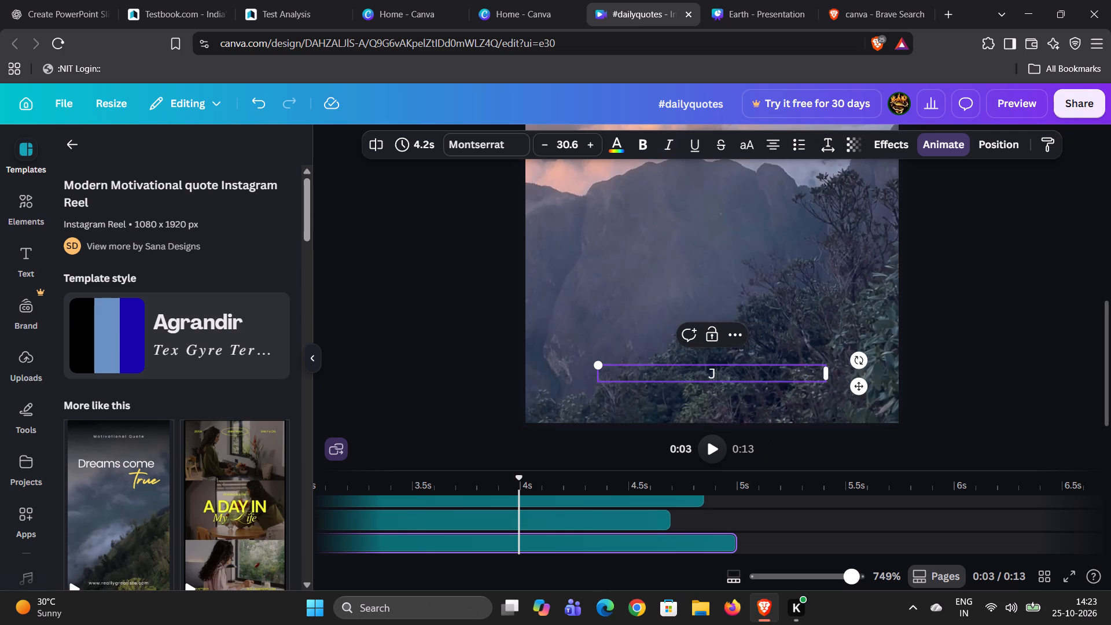
type(".m")
key("space")
key("BackSpace")
key("BackSpace")
key("space")
type("Krishnamurthi")
key("Return")
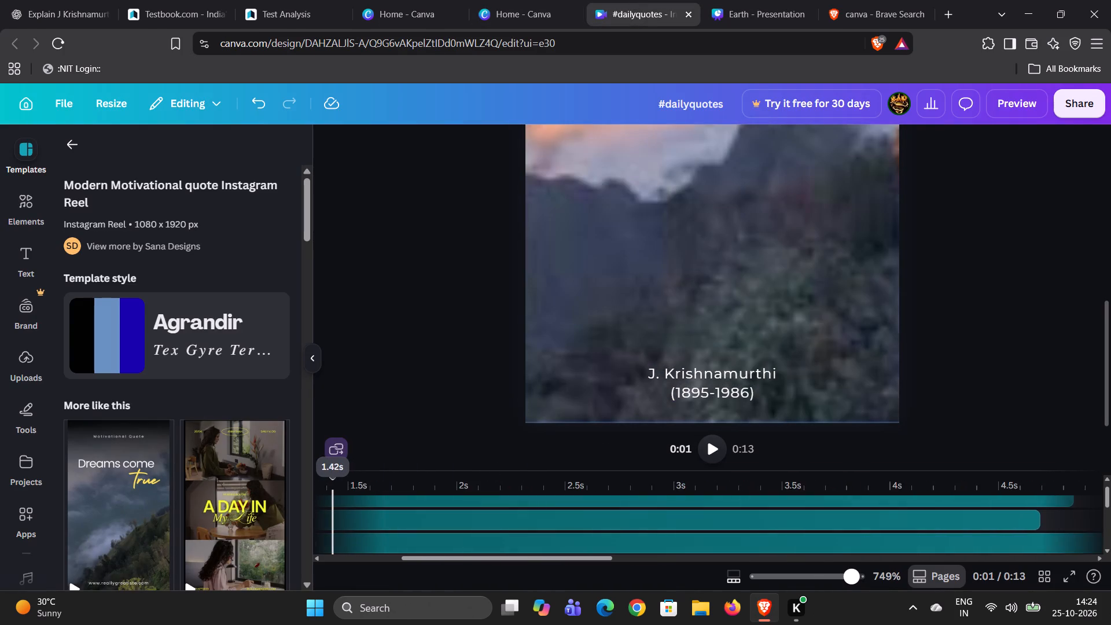
left_click_drag(332, 477, 323, 477)
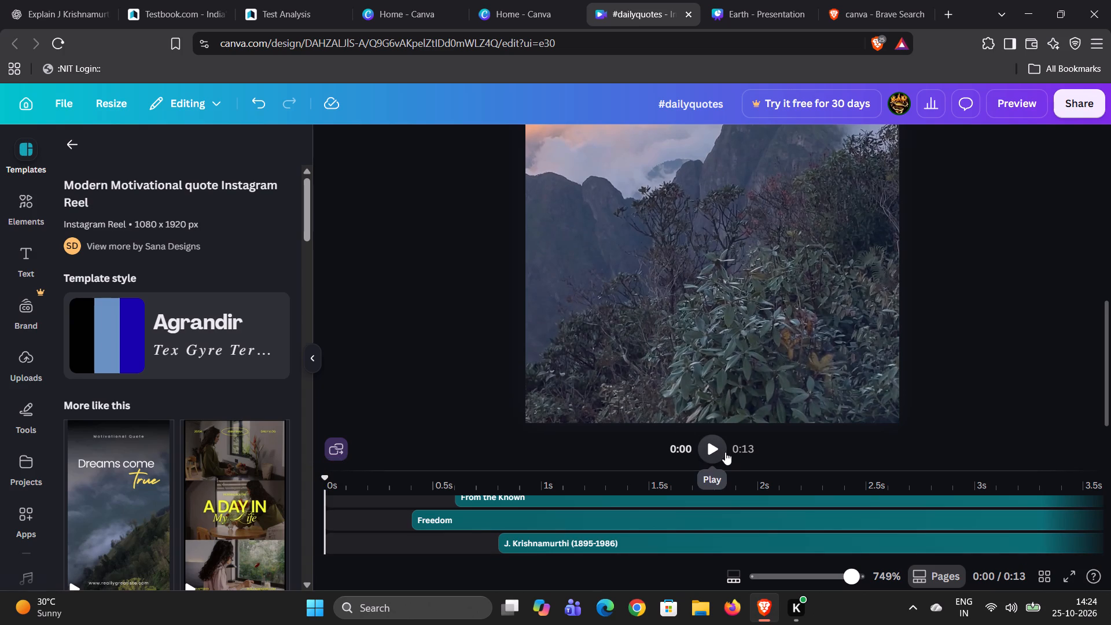
left_click(708, 453)
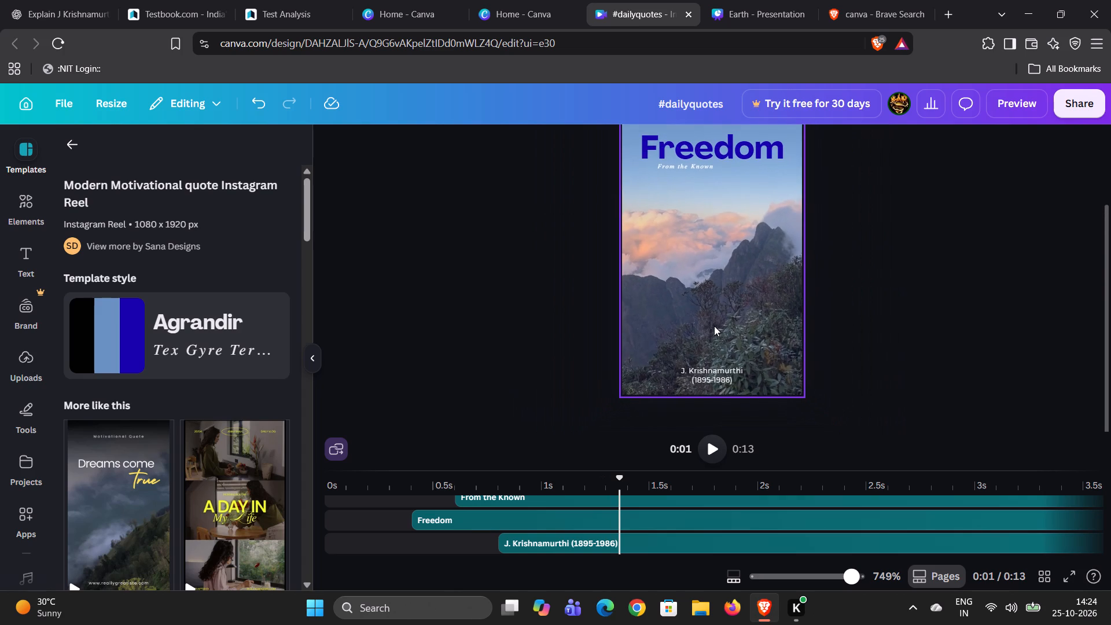
scroll(714, 326, "up", 1)
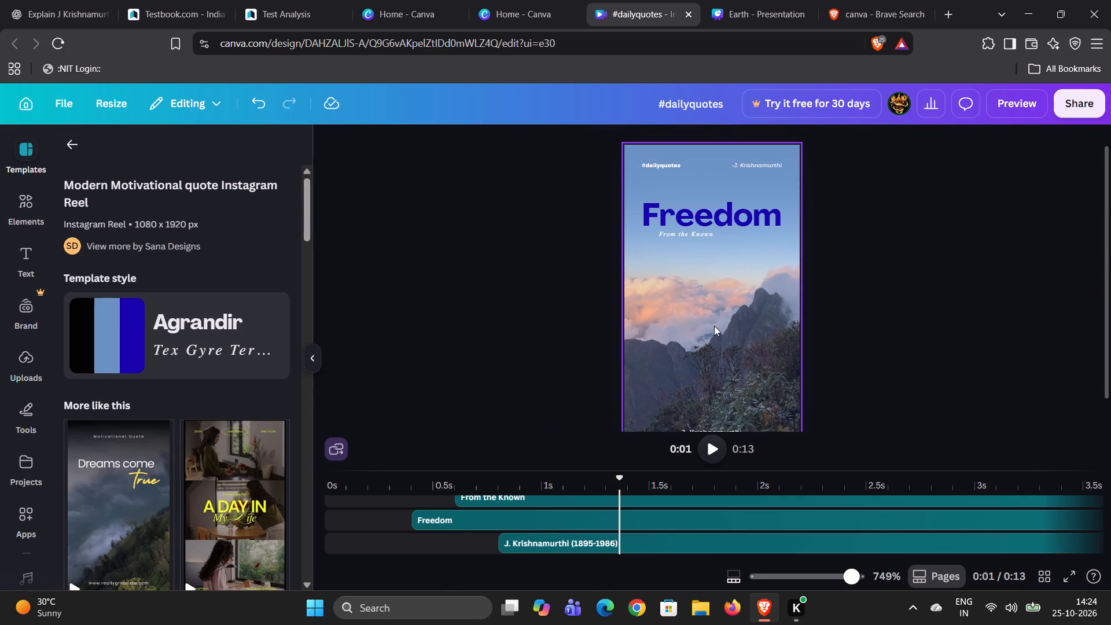
scroll(714, 326, "down", 1)
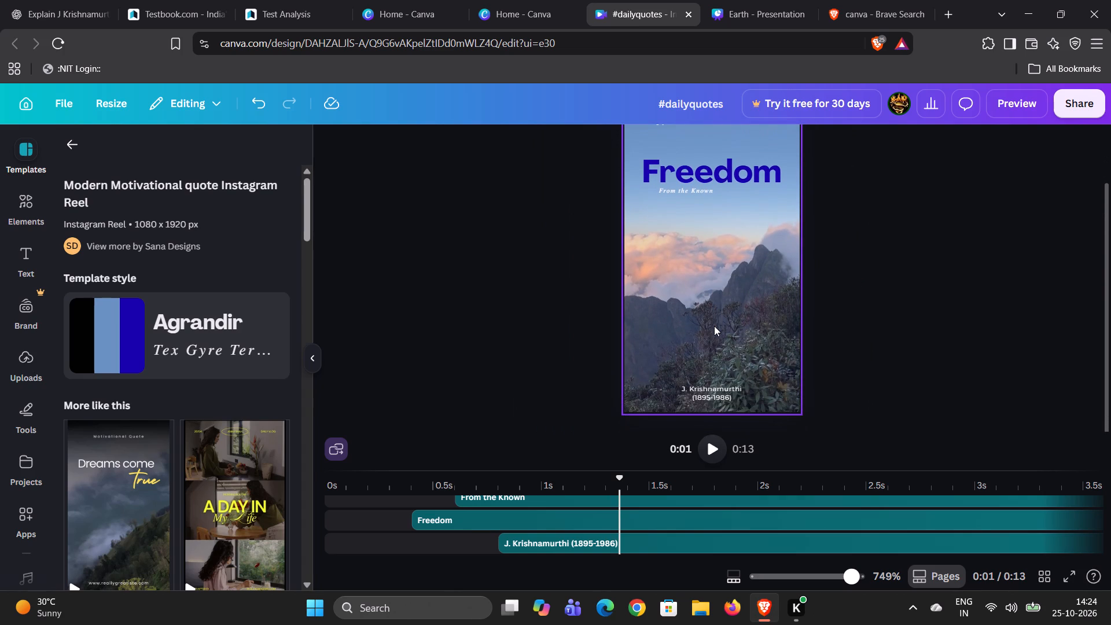
Show more of the timeline's layers and replay the reel from 0 s past the end of the text layers.
scroll(714, 326, "down", 1)
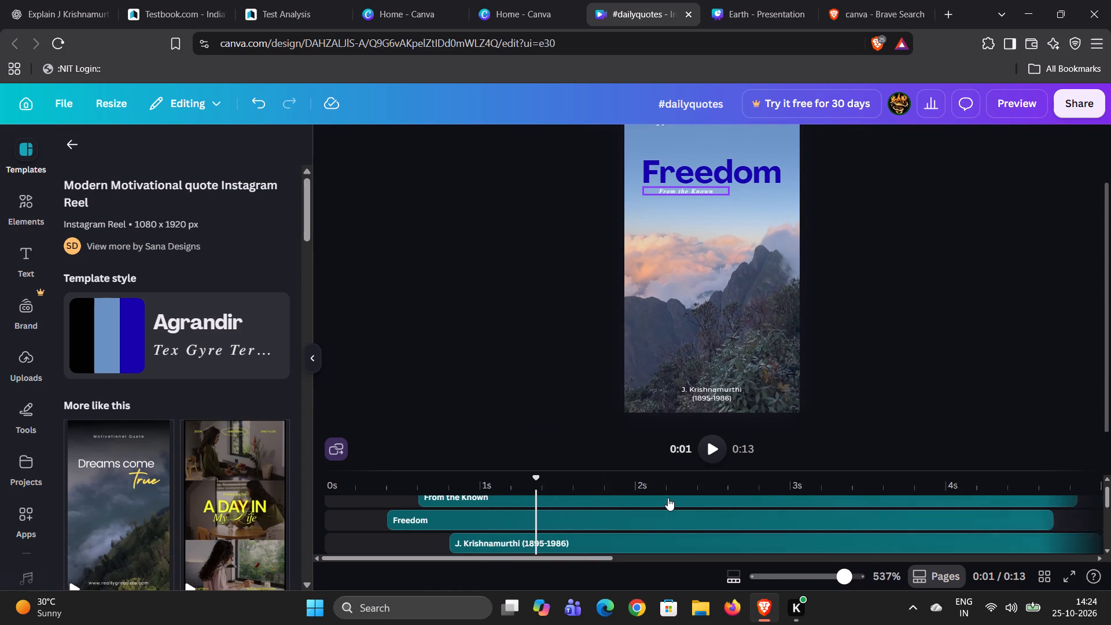
scroll(631, 516, "right", 1)
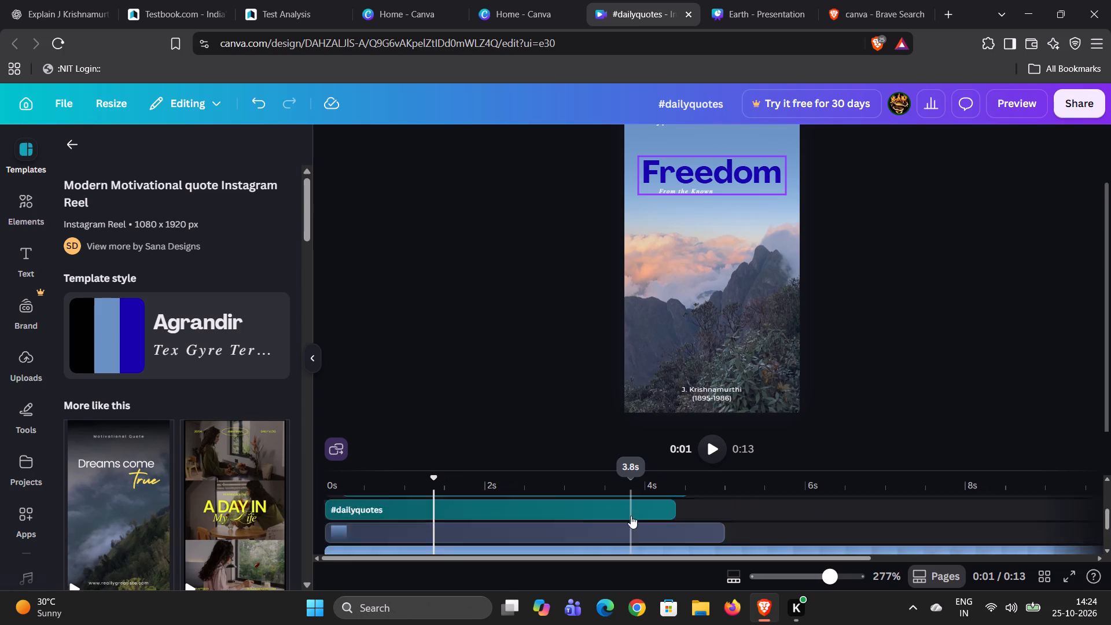
scroll(631, 516, "right", 2)
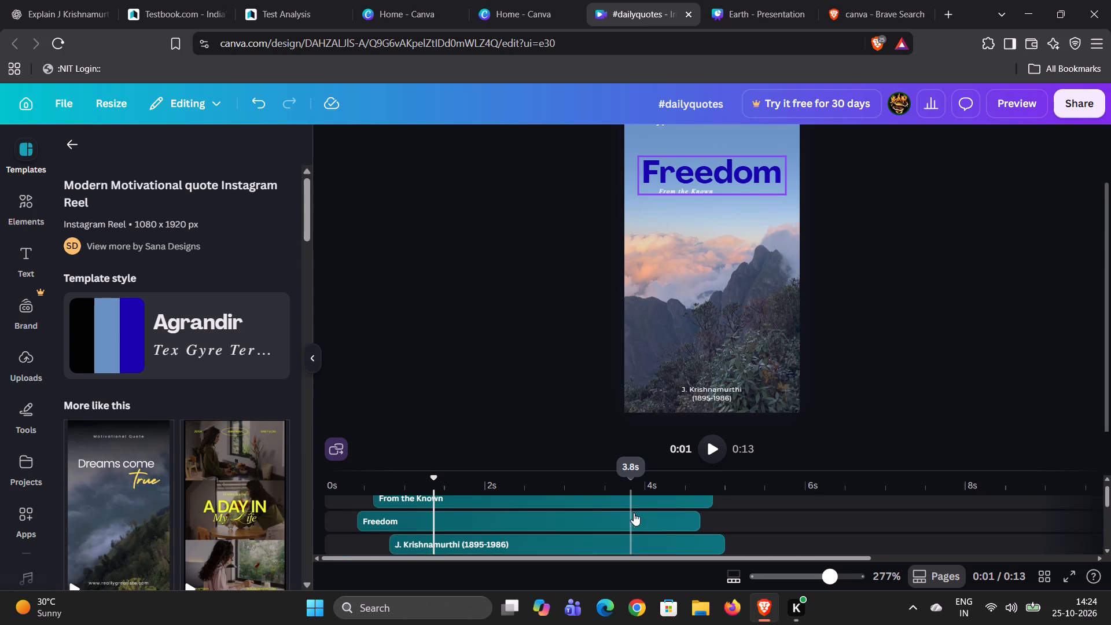
left_click_drag(433, 481, 305, 486)
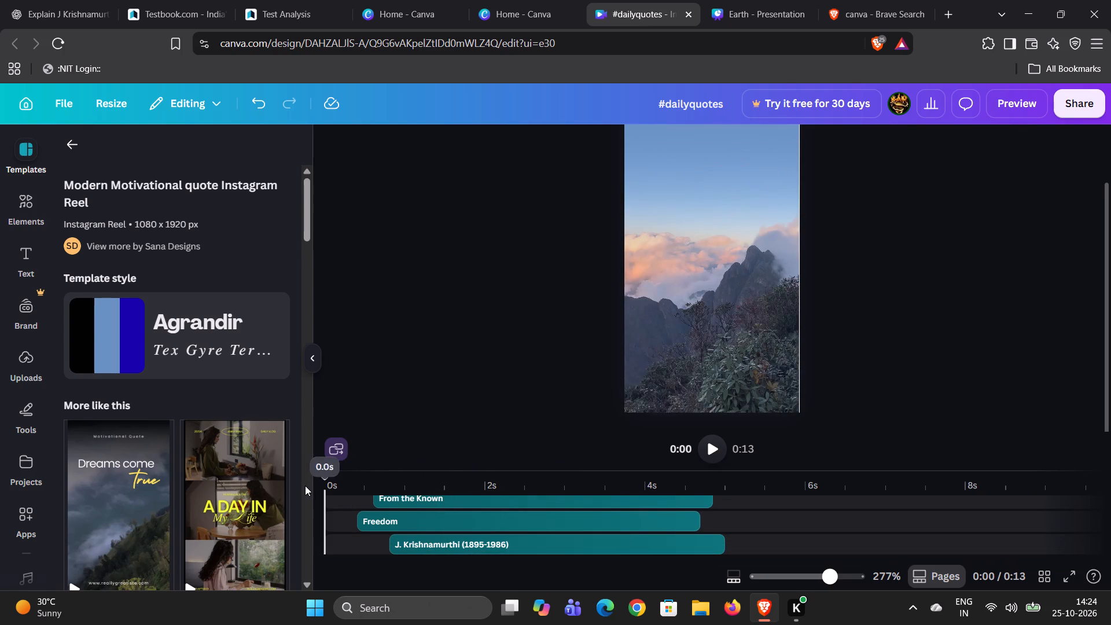
left_click_drag(305, 486, 301, 486)
scroll(705, 302, "right", 1)
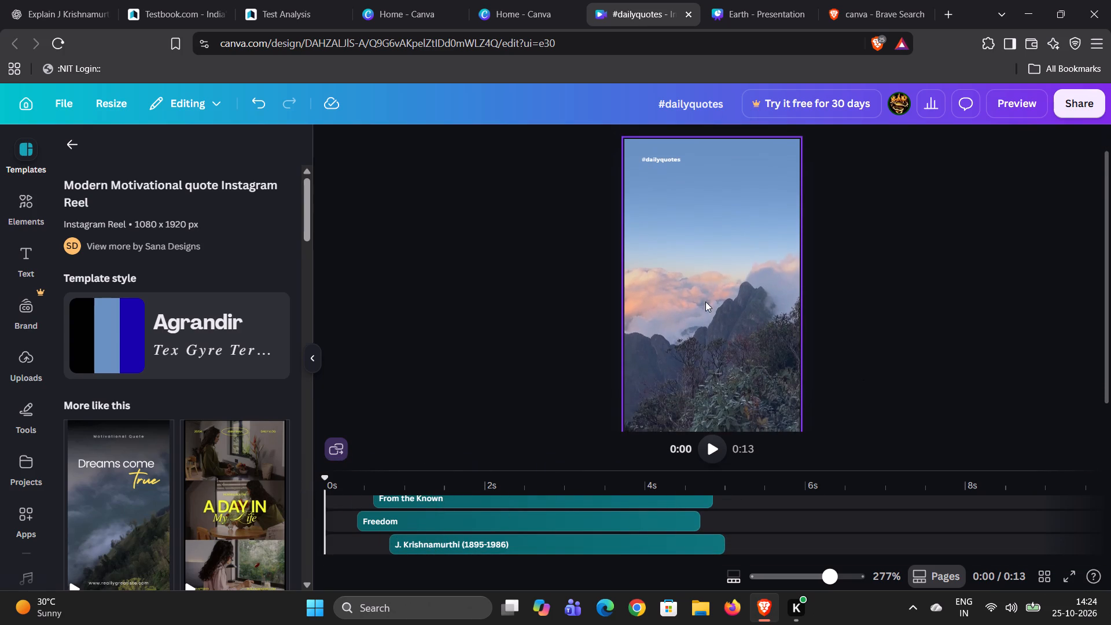
scroll(705, 302, "right", 1)
left_click(709, 443)
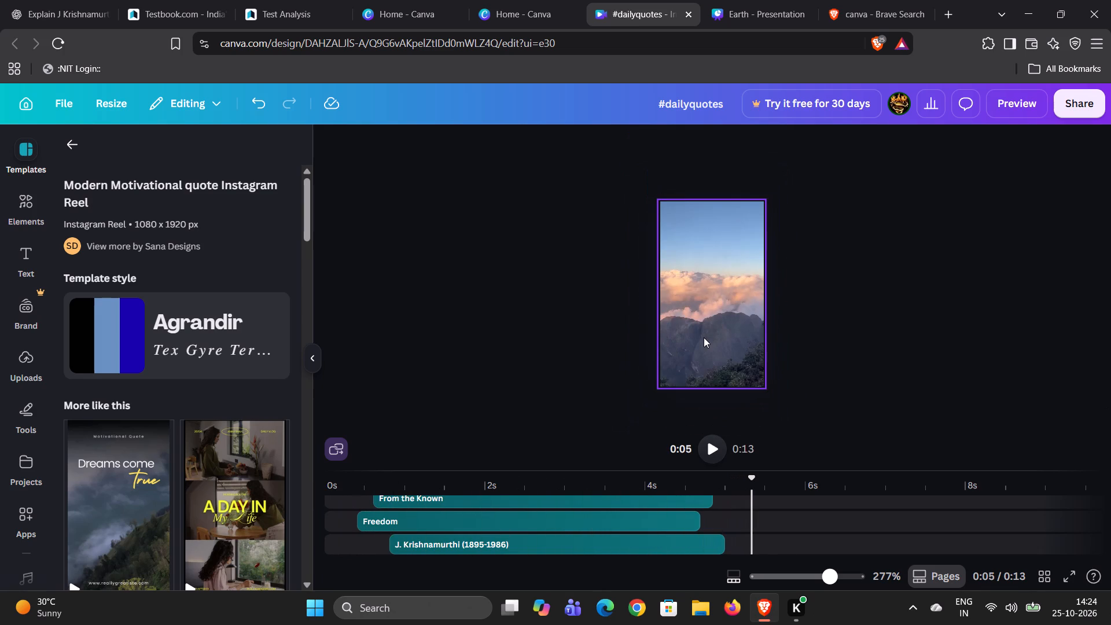
scroll(704, 337, "down", 1)
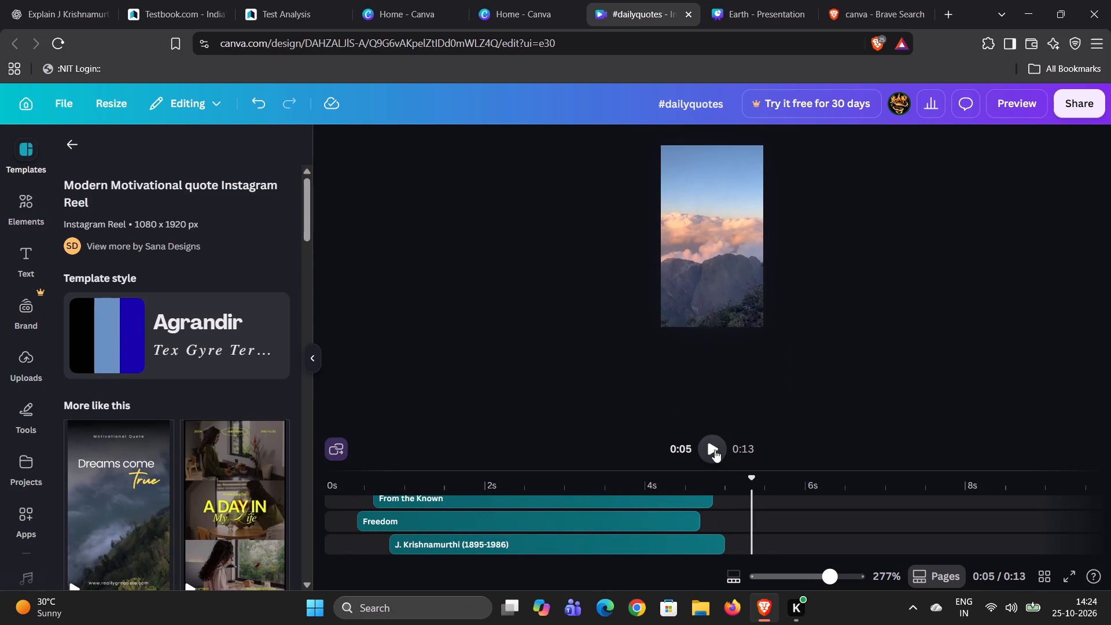
Play the rest of the reel from 5 s to its end, with the timeline zoomed out to cover the full video.
left_click(713, 450)
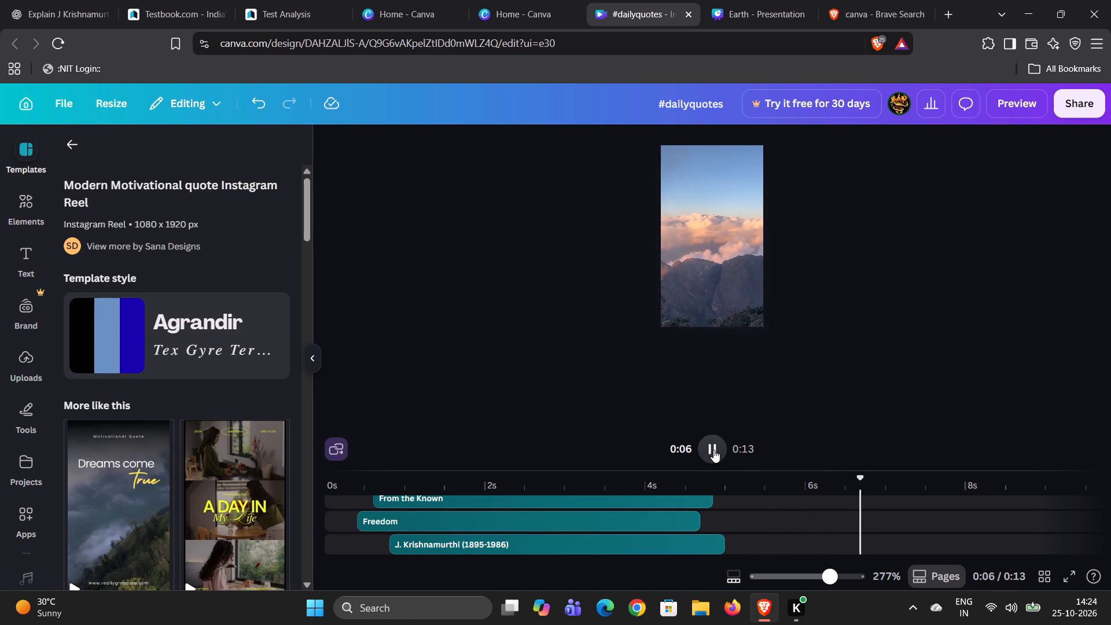
scroll(733, 523, "right", 1)
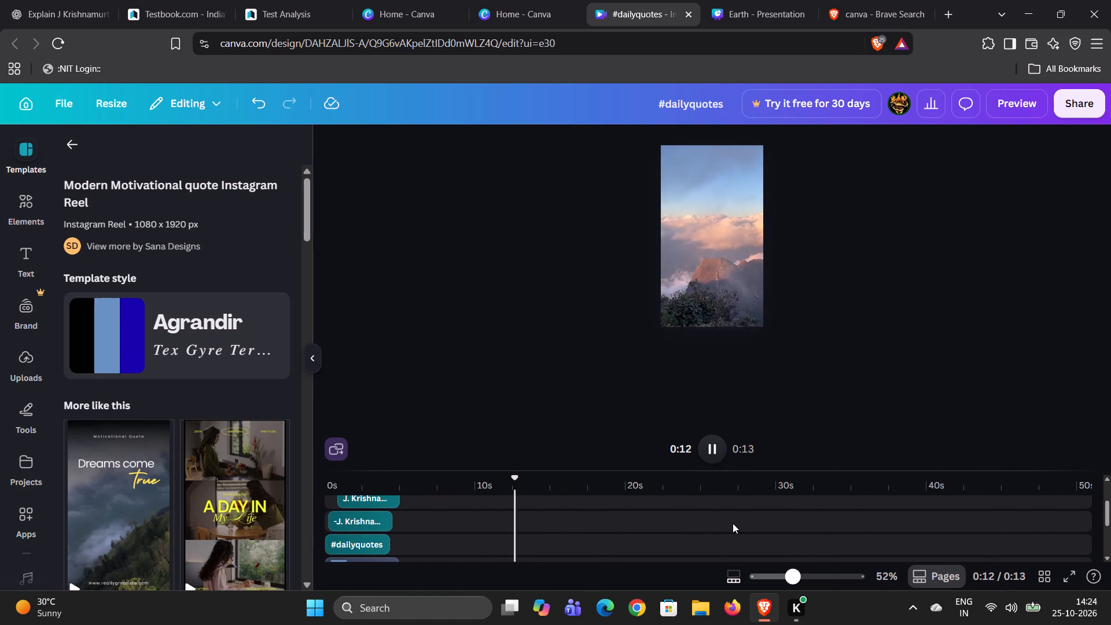
scroll(733, 523, "down", 1)
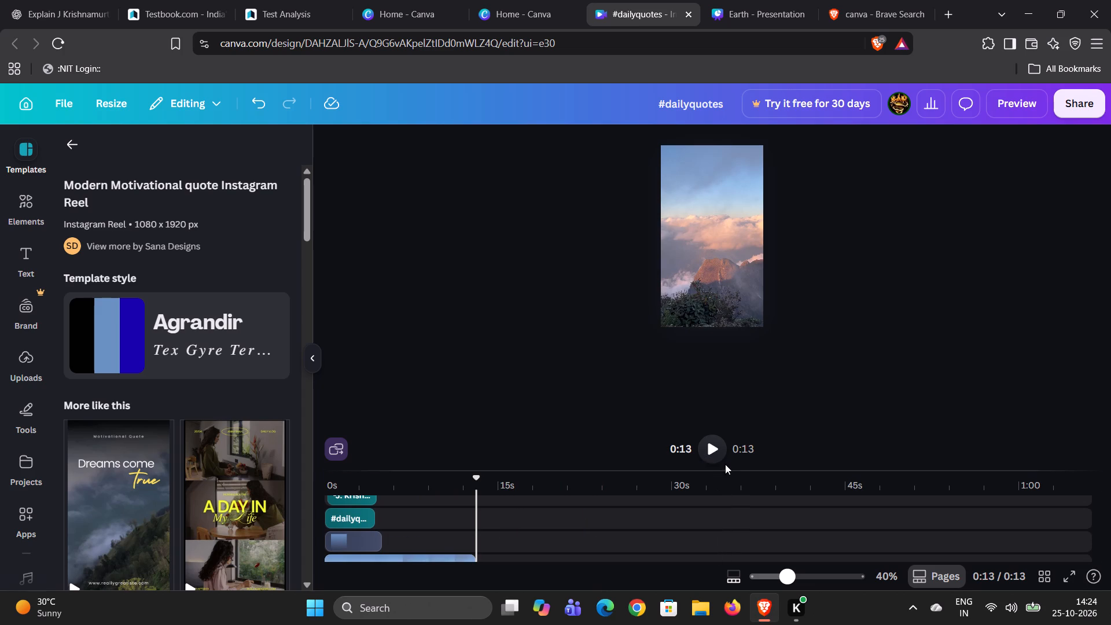
Enlarge the timeline to show all layers and extend the gradient overlay's duration to 13.0 s.
left_click_drag(726, 468, 771, 321)
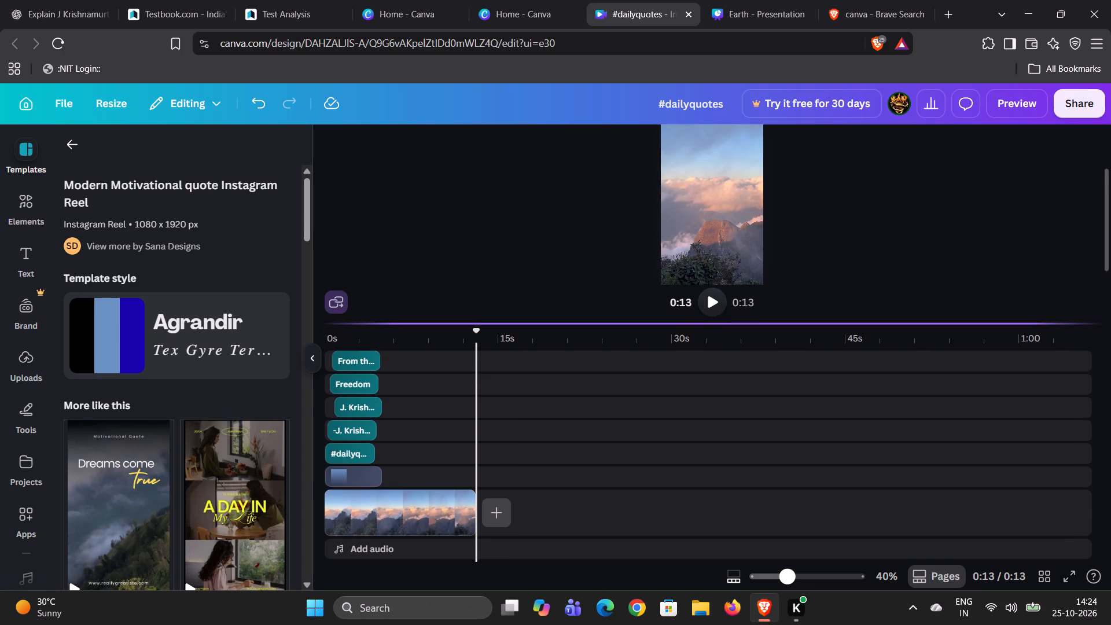
left_click_drag(771, 321, 789, 259)
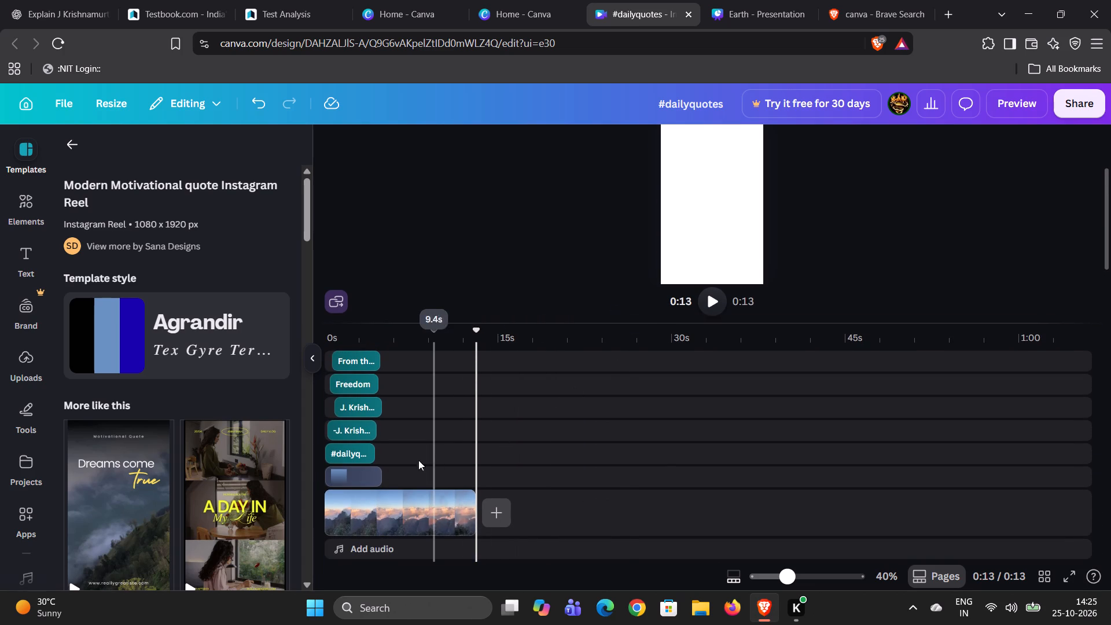
left_click(365, 472)
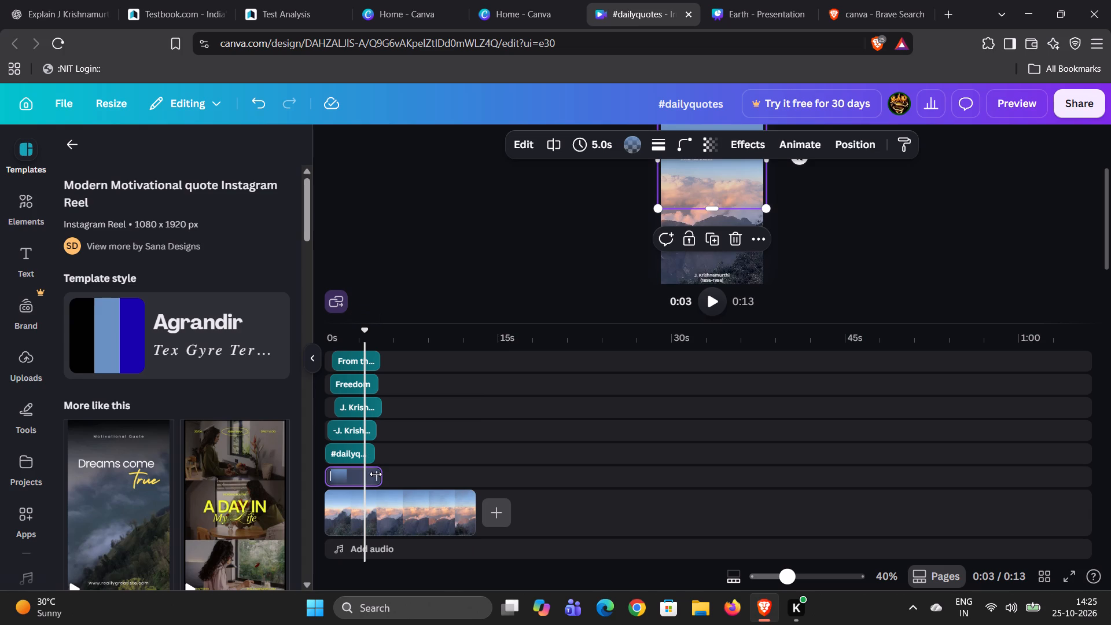
left_click_drag(377, 474, 465, 472)
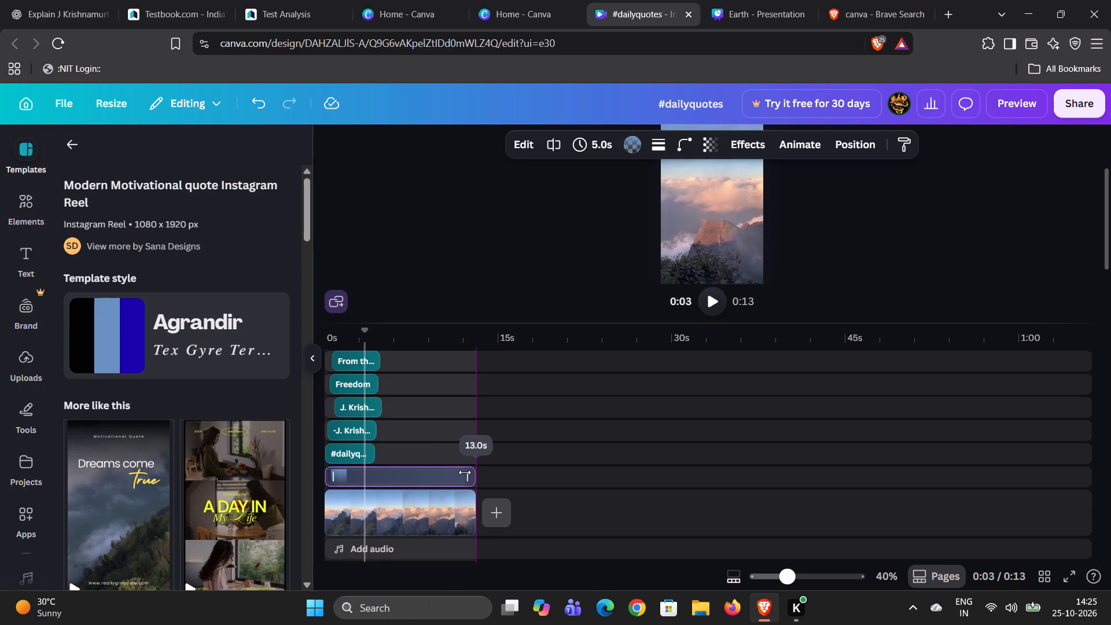
left_click_drag(465, 472, 466, 472)
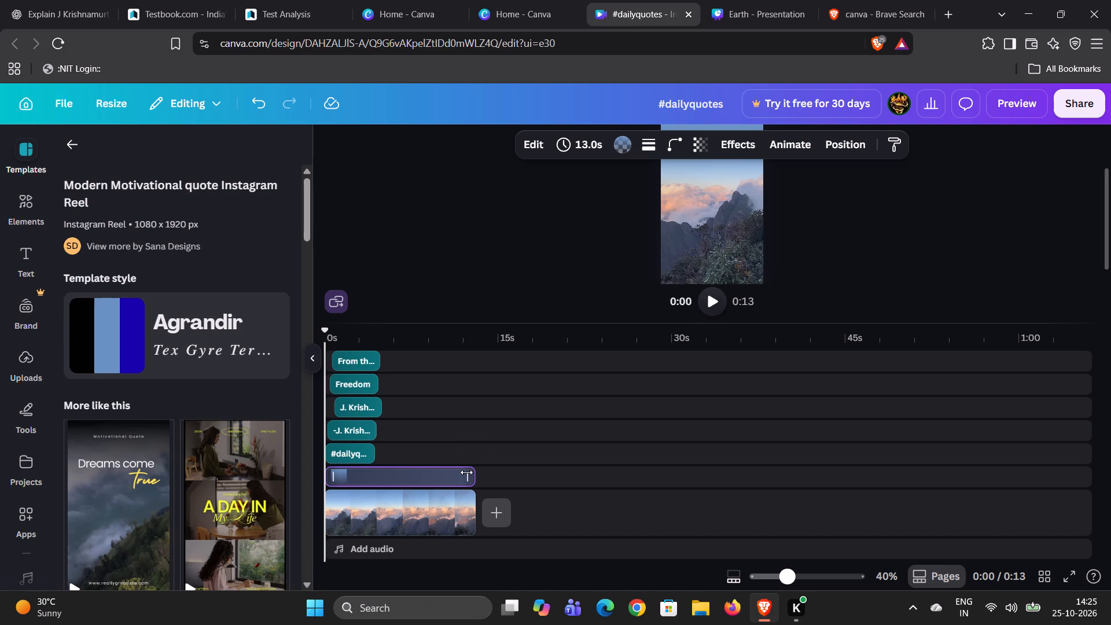
Extend the "#dailyquotes", "-J. Krishnamurthi" and "J. Krishnamurthi (1895-1986)" text layers to the end of the 13 s background video.
left_click(347, 457)
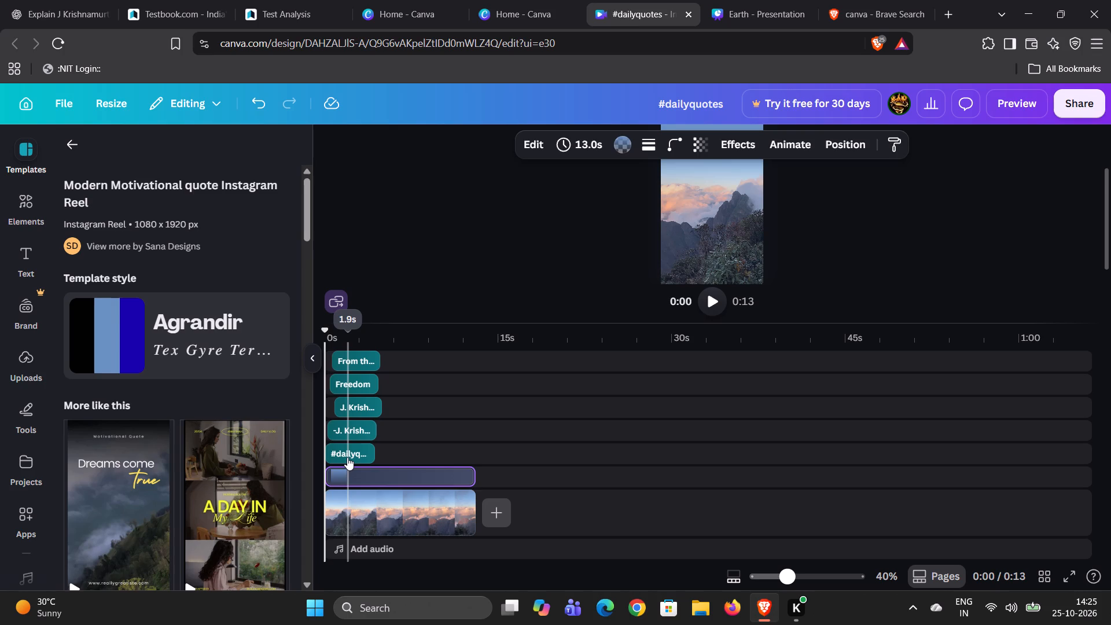
left_click_drag(374, 456, 467, 458)
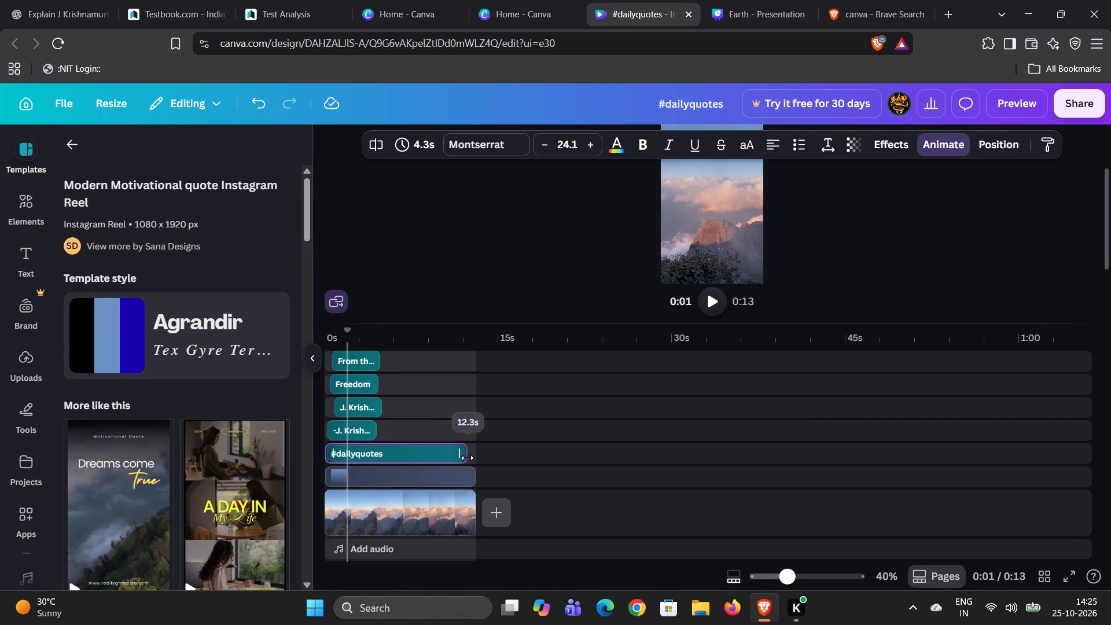
left_click_drag(467, 458, 472, 462)
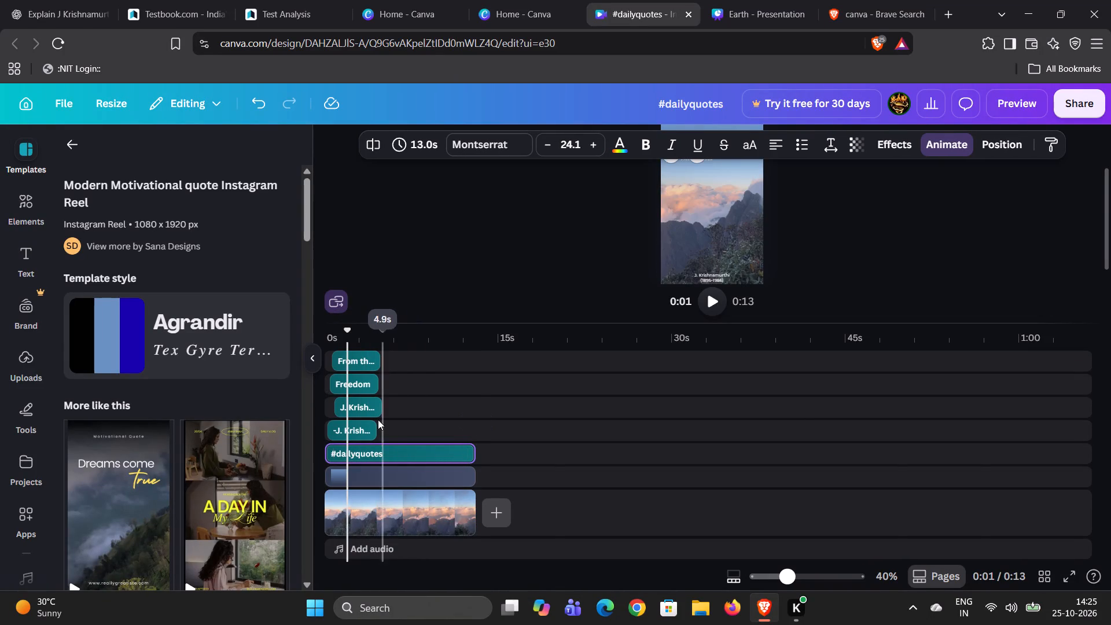
left_click(362, 426)
left_click_drag(374, 430, 469, 440)
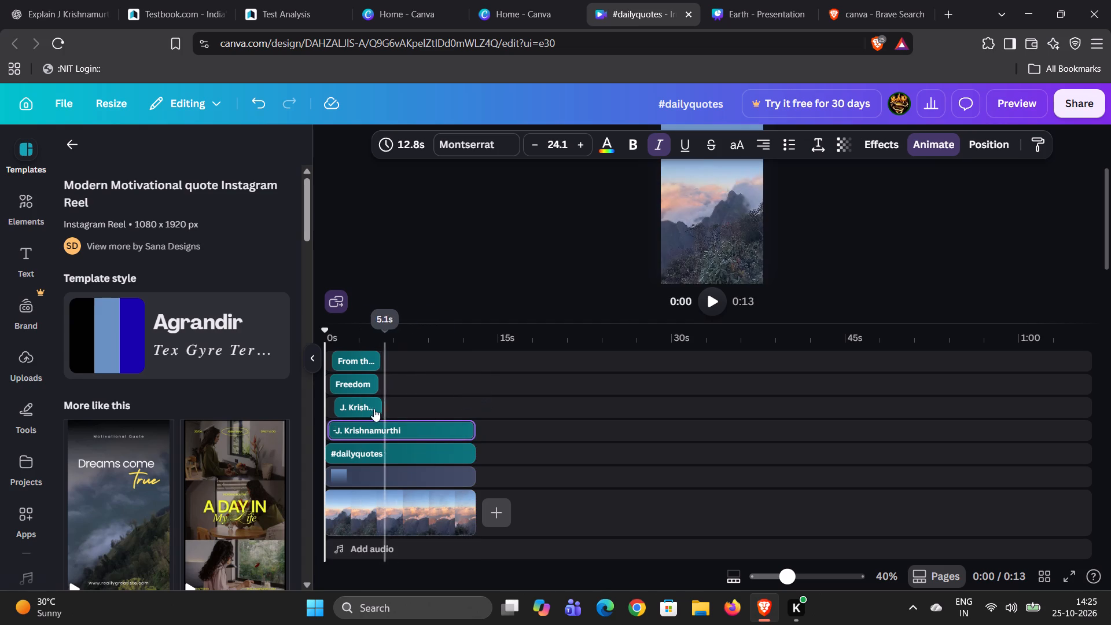
left_click(370, 407)
left_click_drag(378, 407, 408, 410)
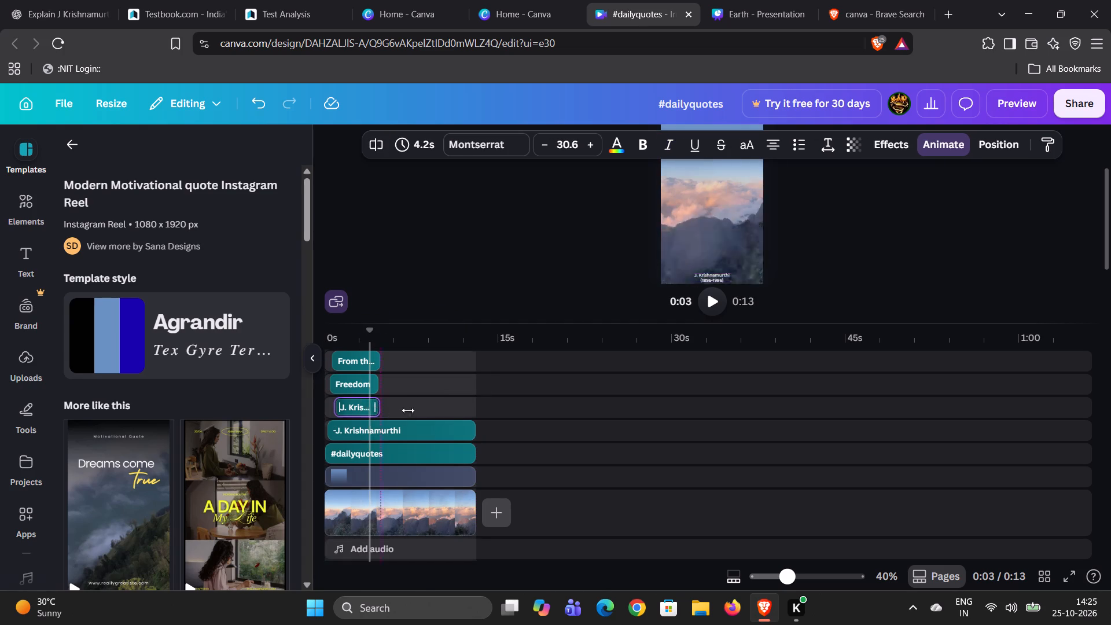
left_click_drag(408, 410, 468, 418)
Extend the "Freedom" layer to 12.6 s and the "From the Known" layer to 12.4 s, both ending with the video.
left_click(342, 391)
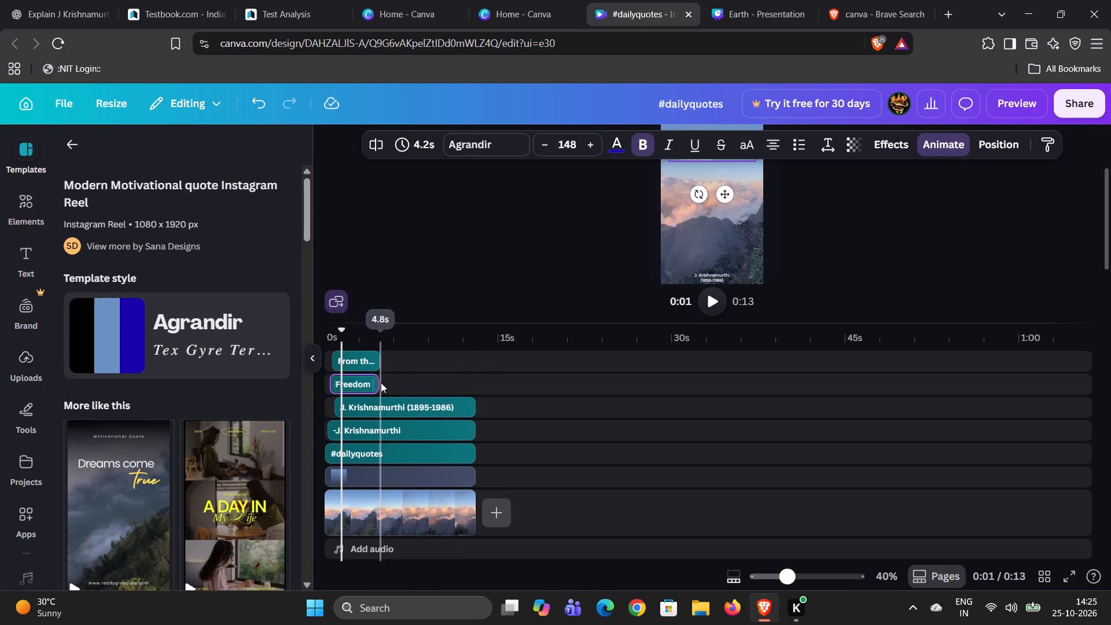
left_click_drag(373, 383, 422, 384)
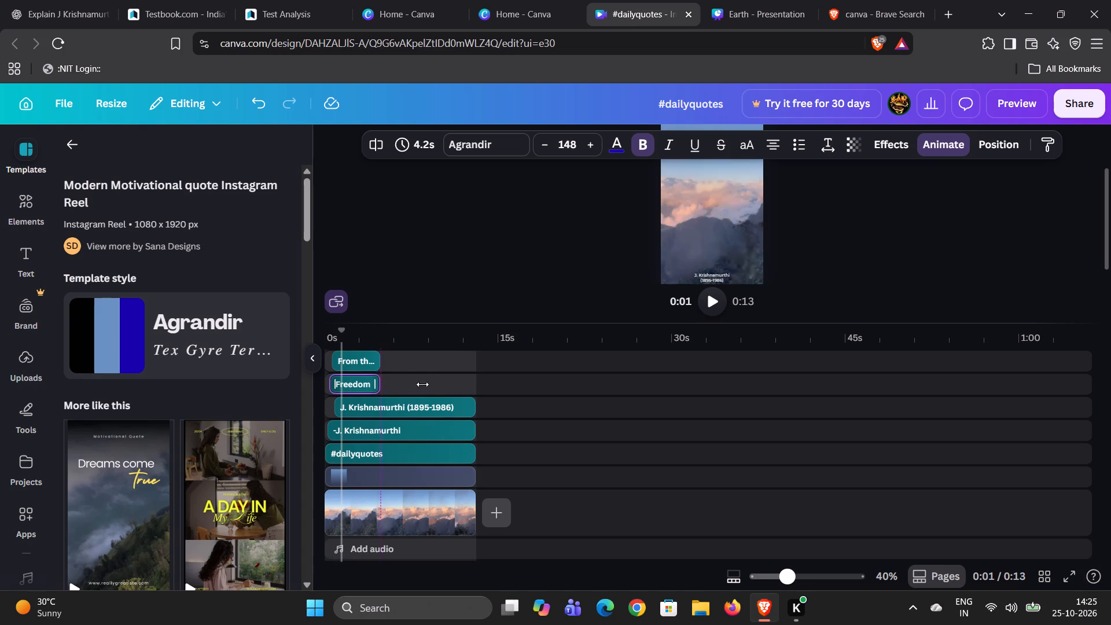
left_click_drag(422, 384, 474, 385)
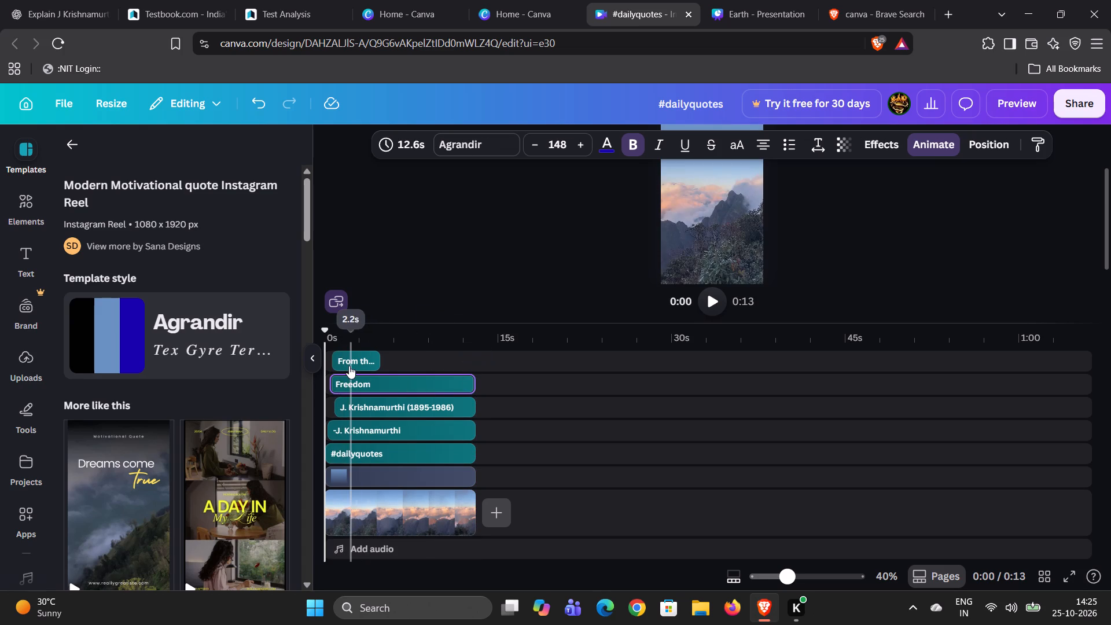
left_click(347, 363)
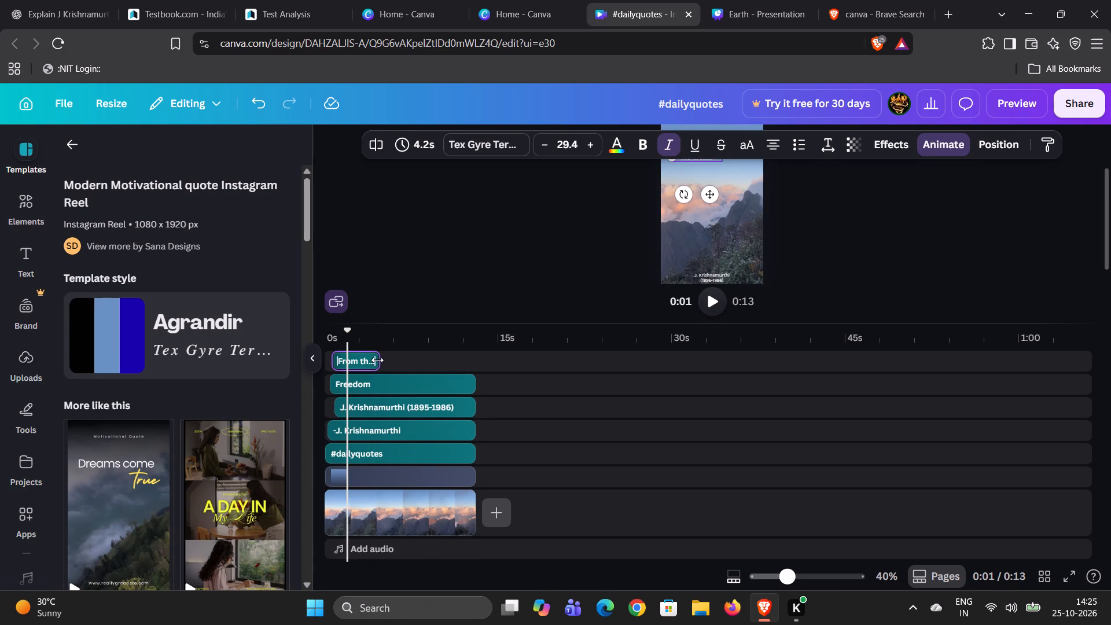
left_click_drag(378, 360, 473, 360)
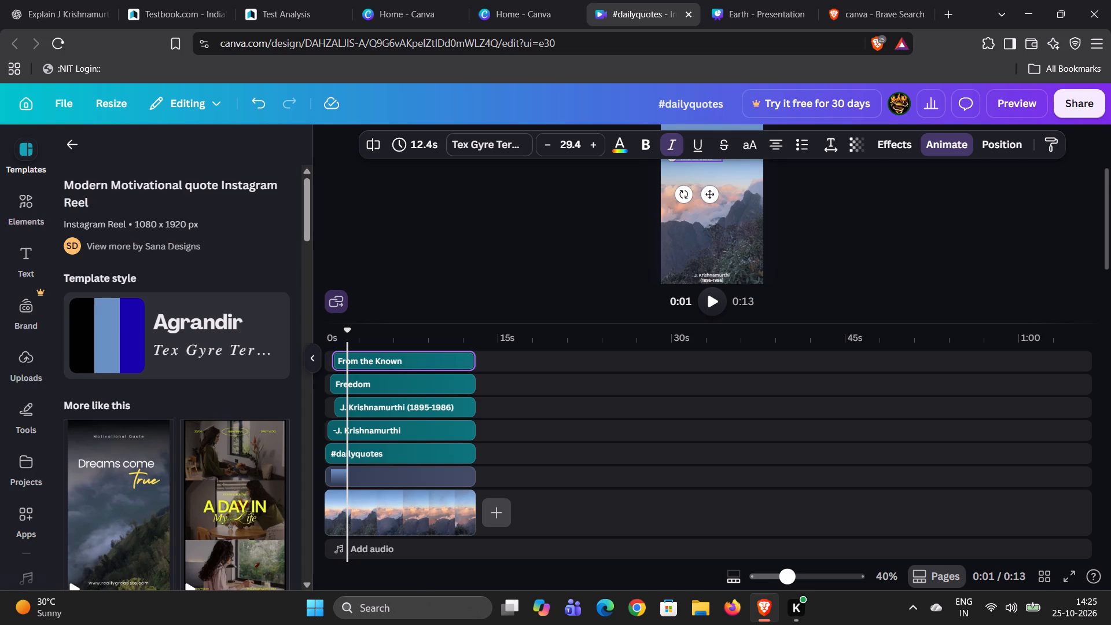
Play the reel from 0 s to review the extended text layers.
left_click_drag(341, 328, 312, 334)
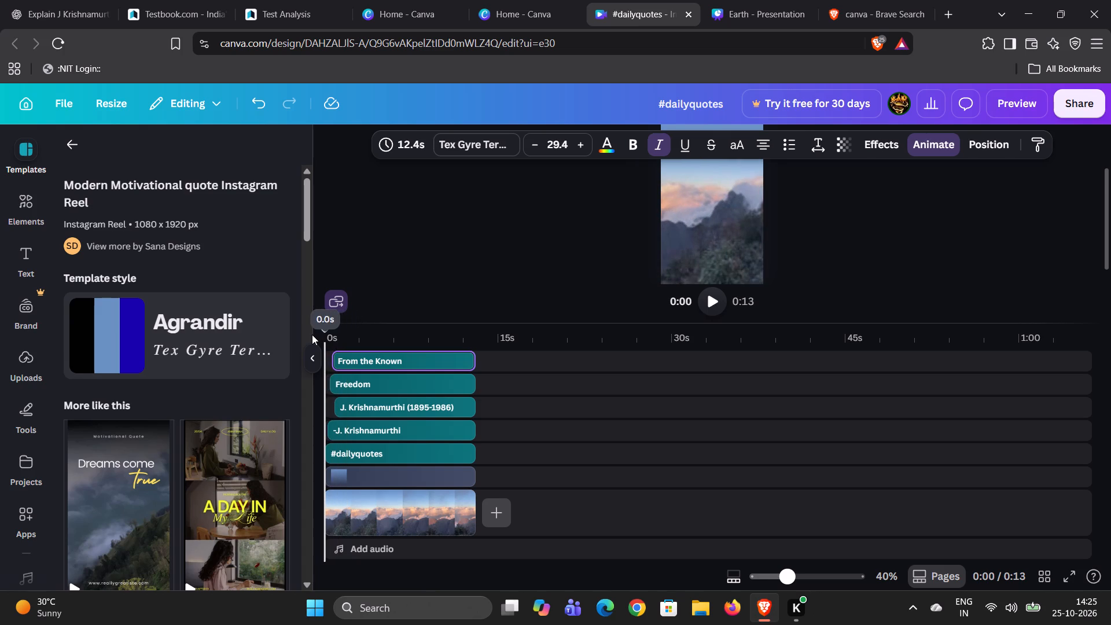
left_click_drag(312, 334, 311, 335)
scroll(823, 247, "up", 2)
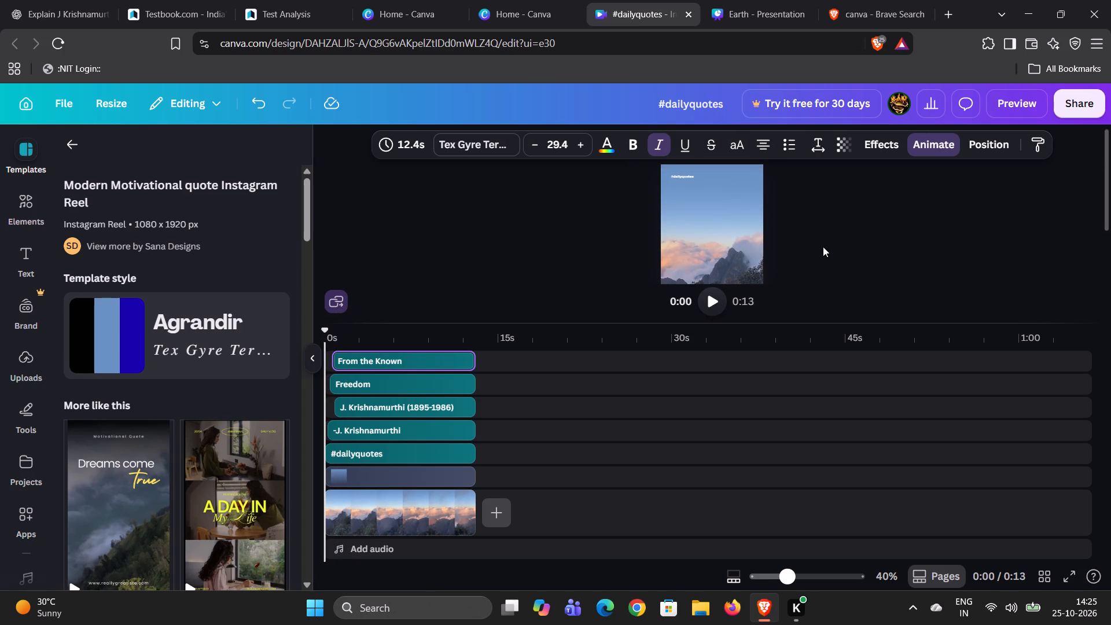
left_click(713, 305)
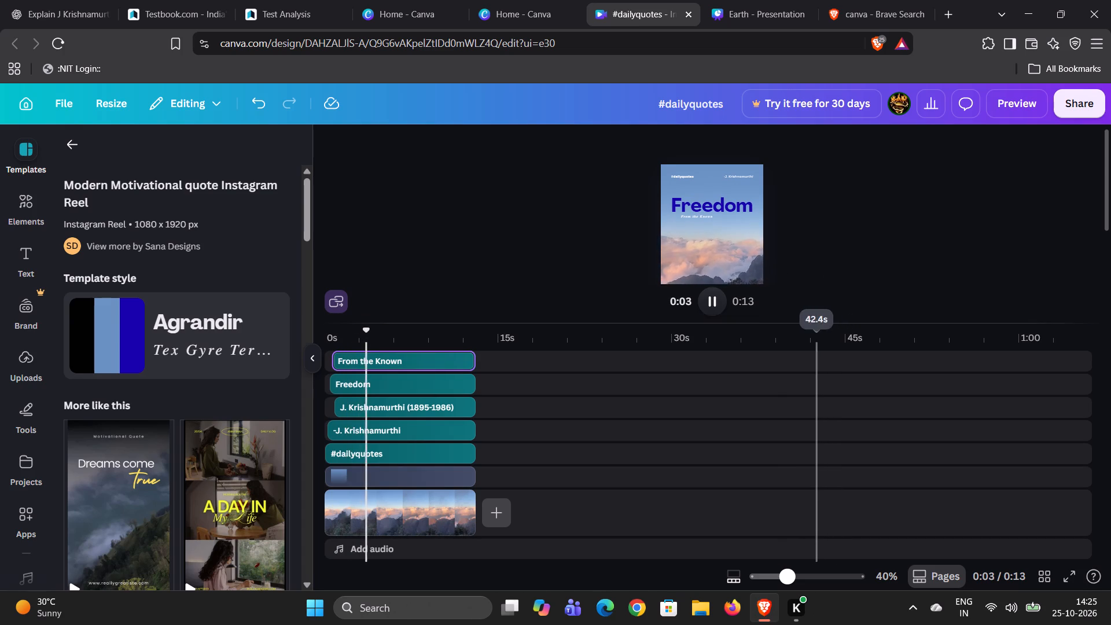
Shrink the timeline so the whole page is in view and replay the reel from 0 s.
left_click_drag(814, 325, 838, 501)
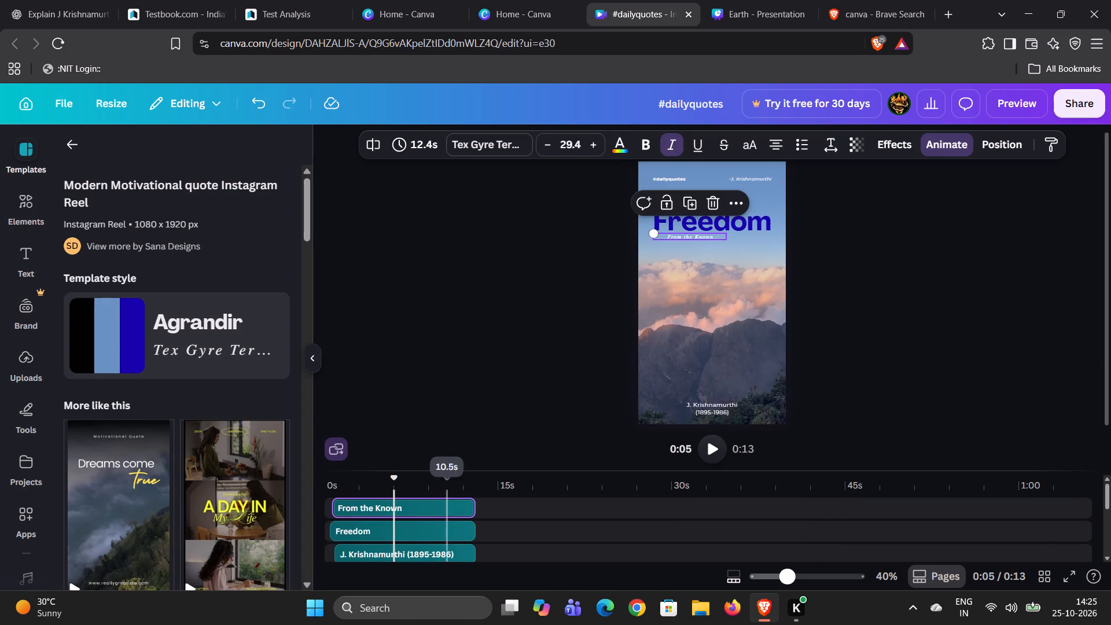
left_click_drag(395, 478, 318, 483)
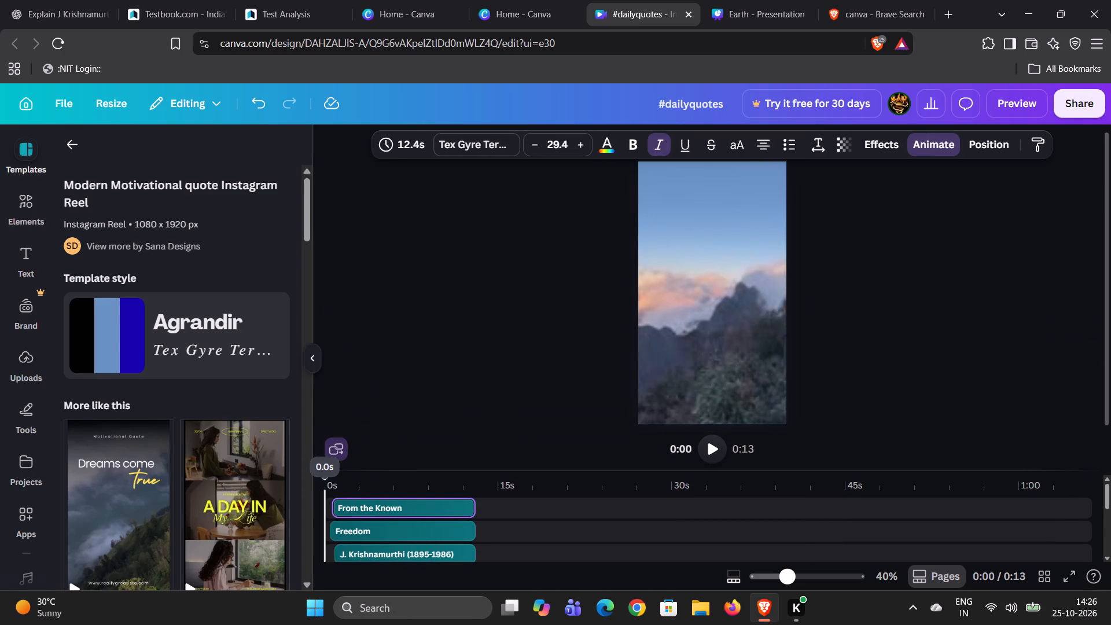
left_click_drag(318, 483, 317, 483)
left_click(711, 445)
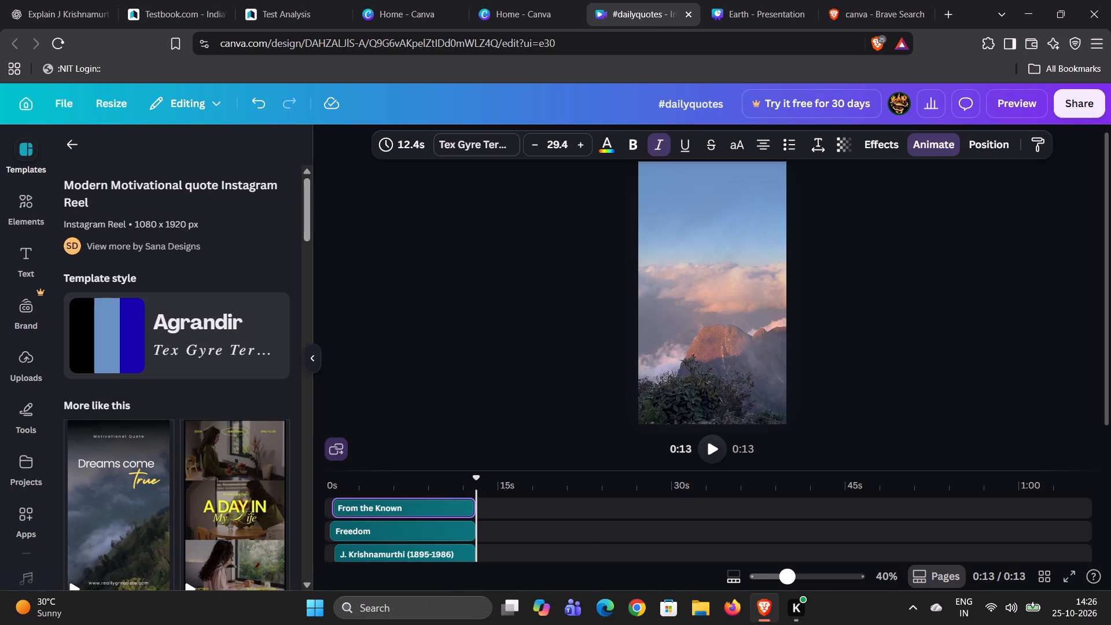
Add the "Dreams come True" White Modern Motivational Quote template as a second page after the 13 s background video.
scroll(586, 540, "down", 1)
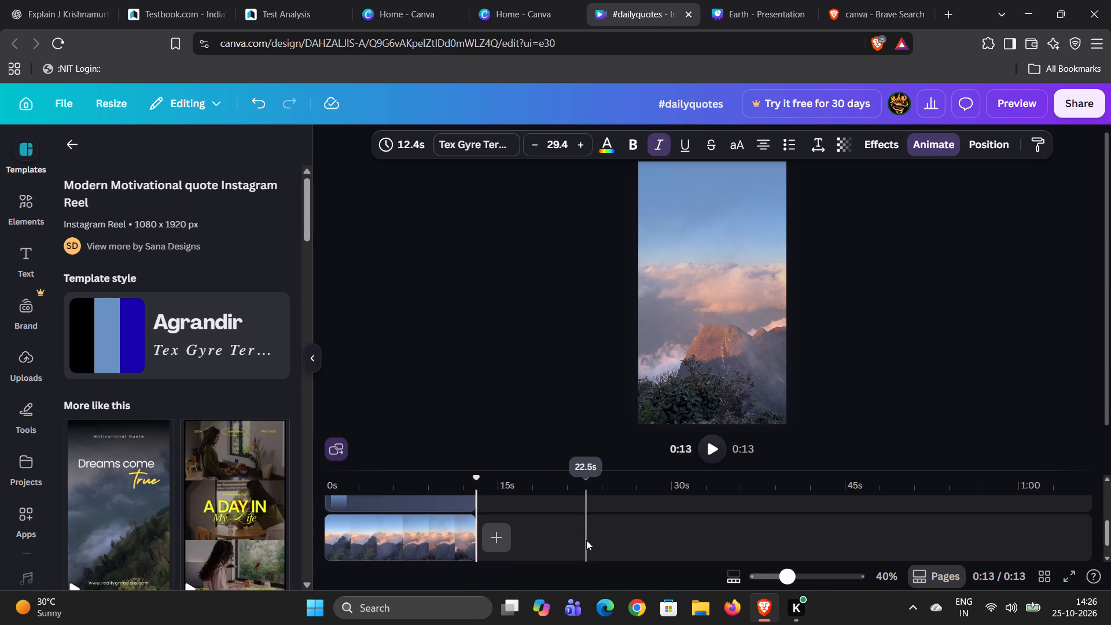
scroll(230, 518, "down", 2)
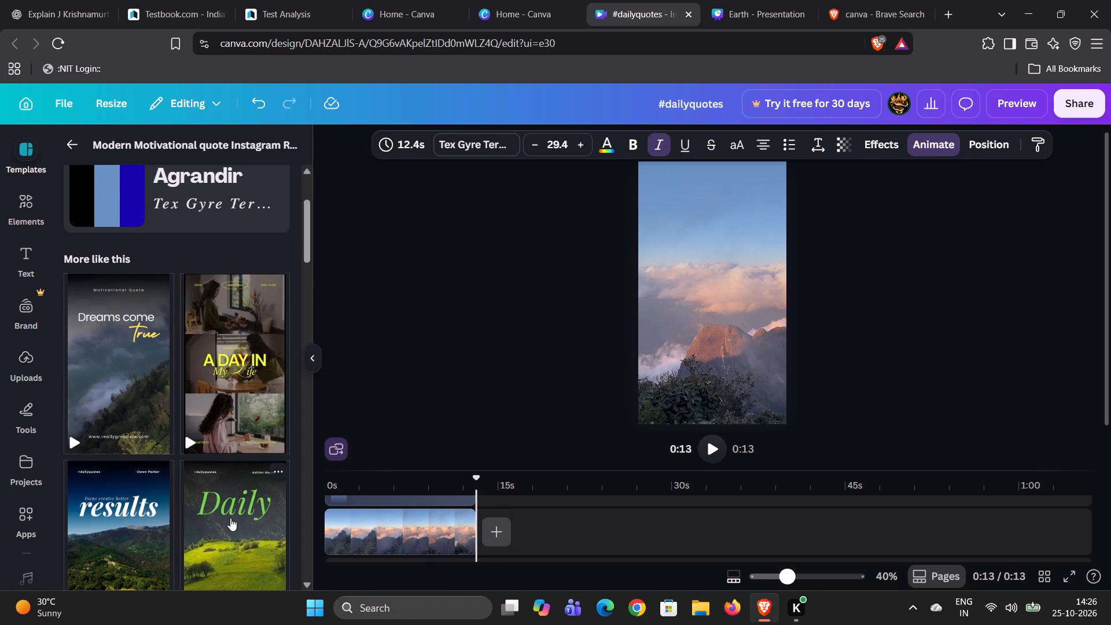
left_click(141, 414)
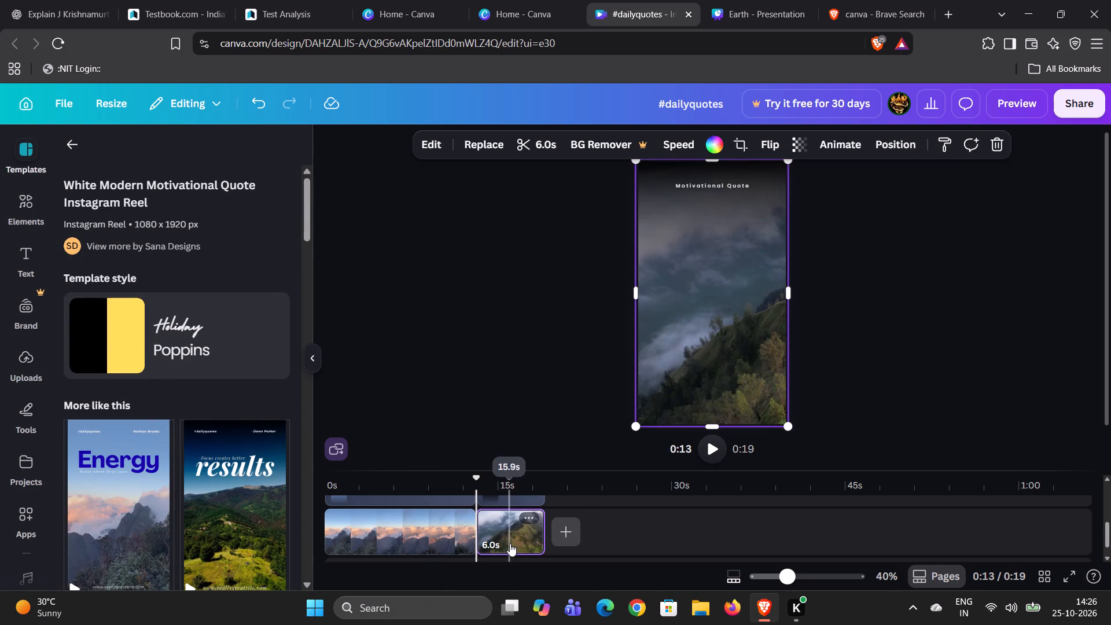
Extend the second page's background video clip on the timeline to 20.9 s.
left_click_drag(542, 530, 627, 536)
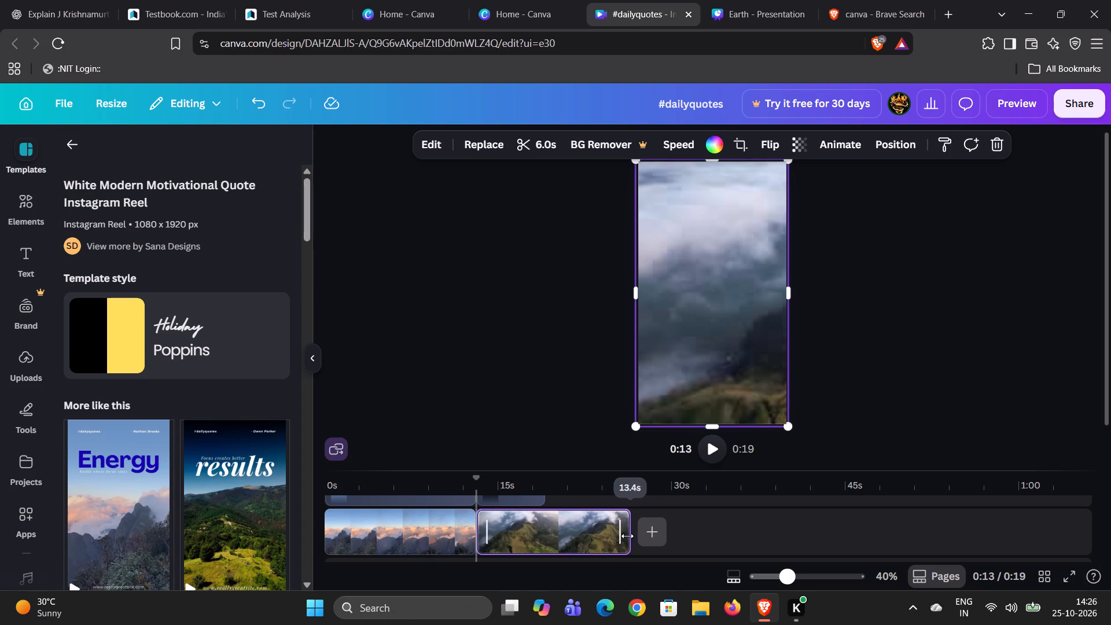
left_click_drag(627, 536, 660, 534)
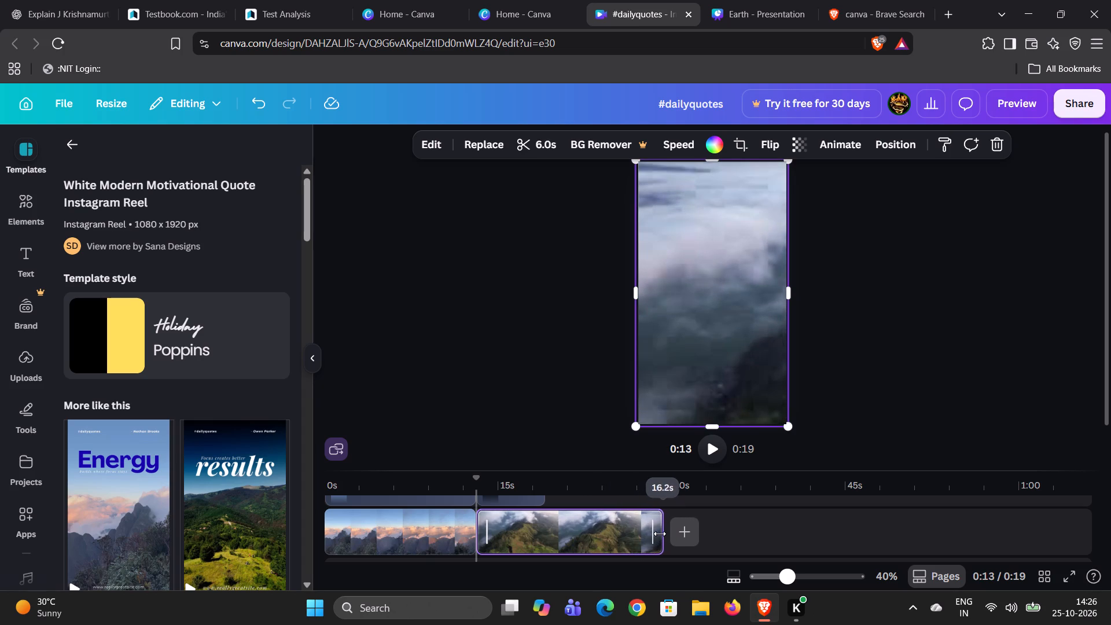
left_click_drag(660, 534, 766, 507)
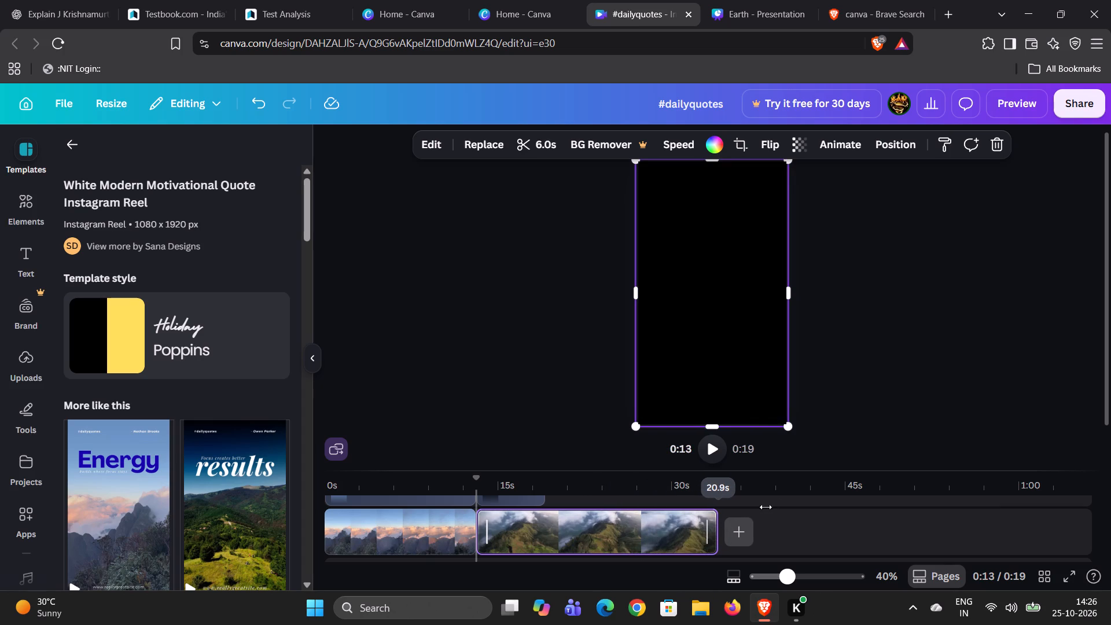
left_click_drag(766, 507, 796, 498)
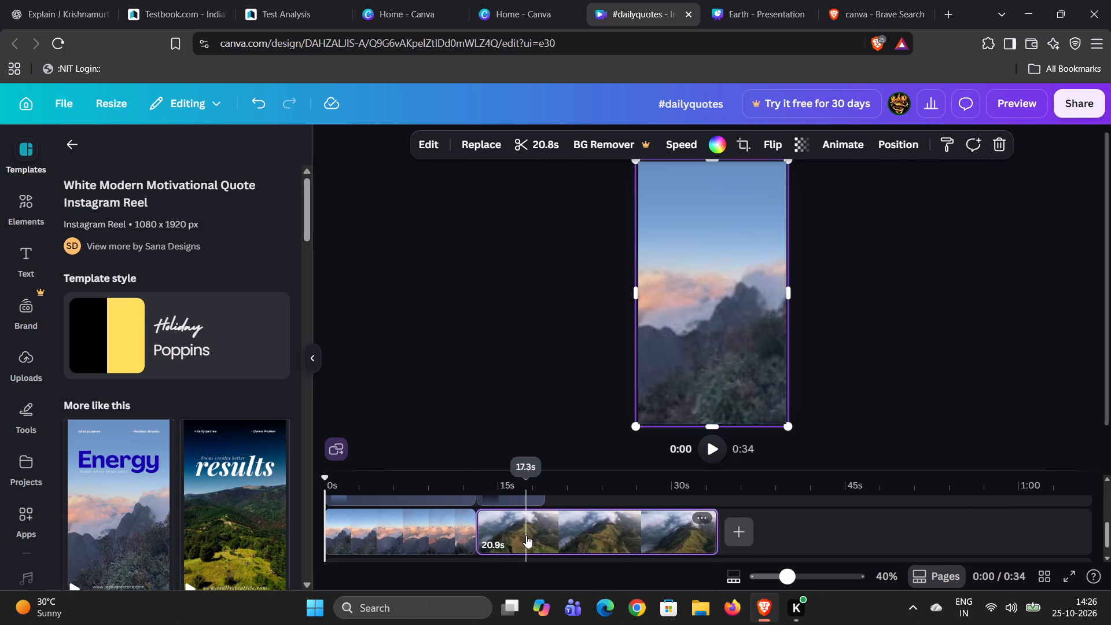
Extend the second page's "Motivational Quote" text layer to 20.9 s and its "true" layer to 20.5 s, both ending with the video.
scroll(526, 535, "up", 3)
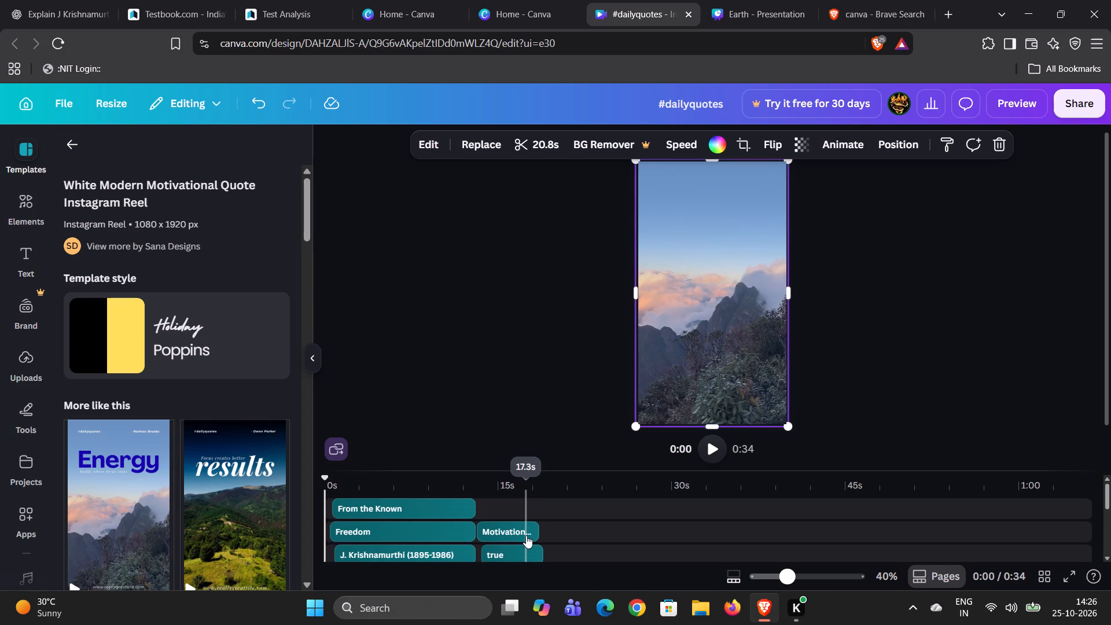
left_click(526, 535)
left_click_drag(531, 533, 707, 520)
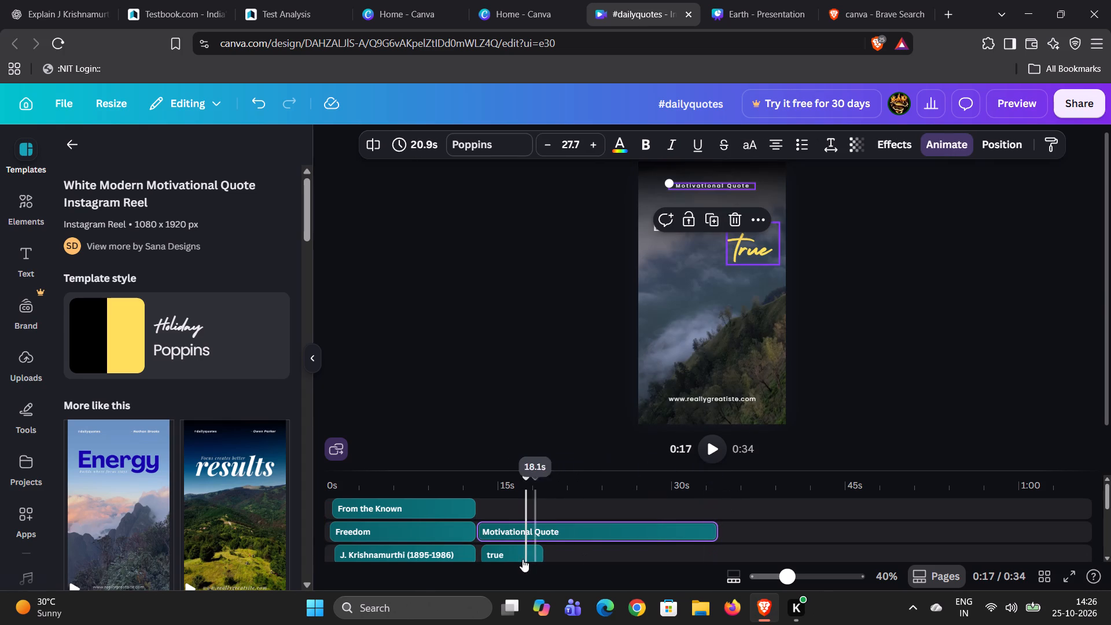
left_click(512, 556)
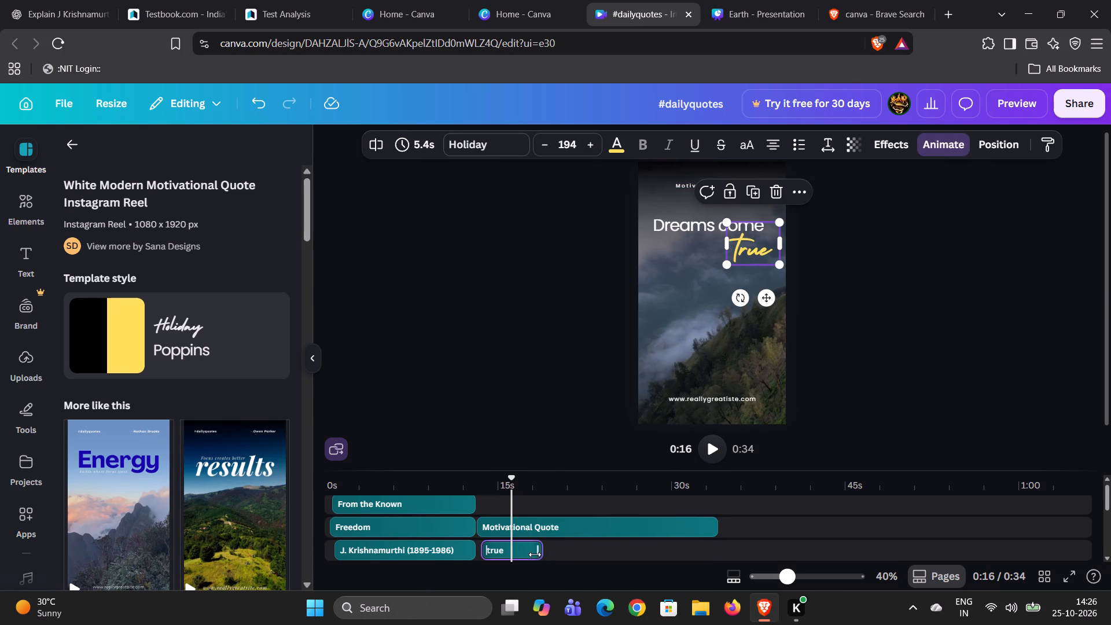
left_click_drag(535, 554, 718, 553)
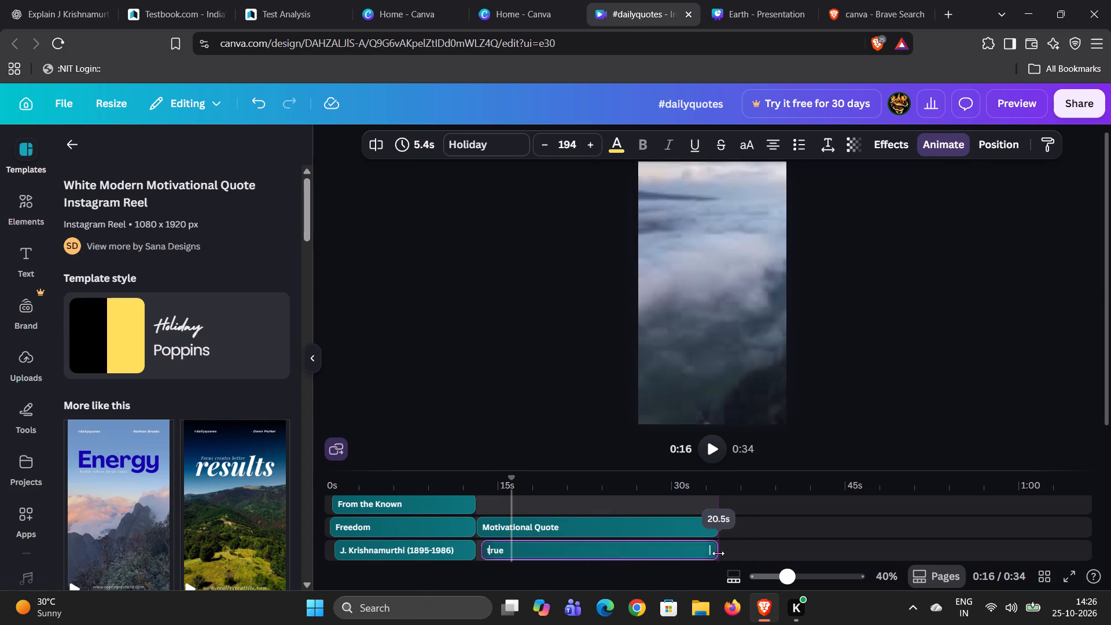
left_click_drag(718, 553, 715, 553)
scroll(715, 553, "down", 1)
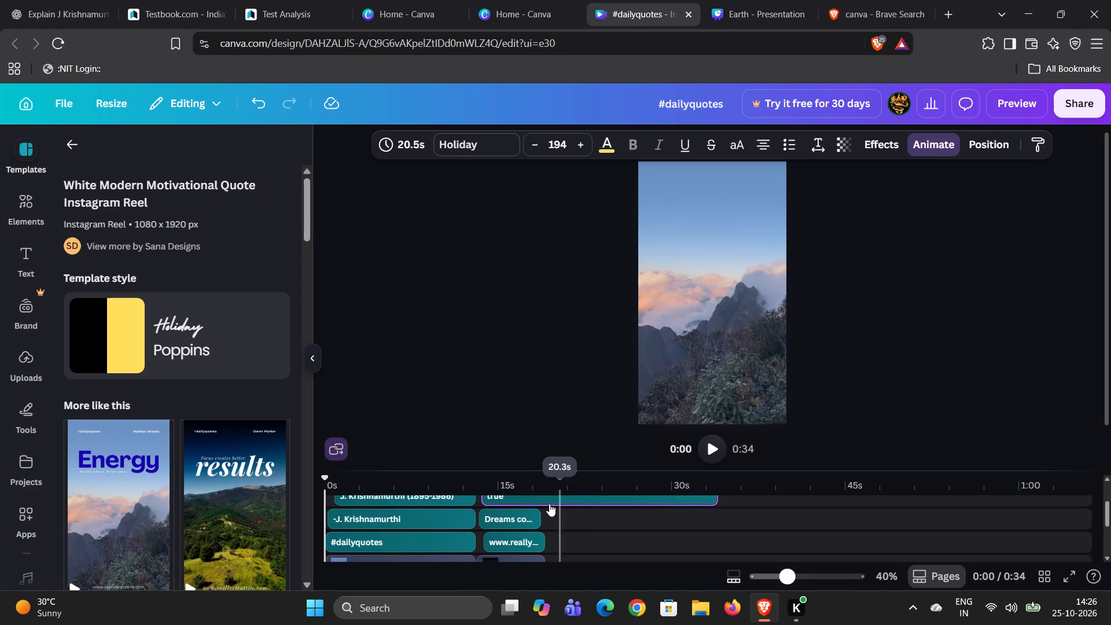
left_click(533, 517)
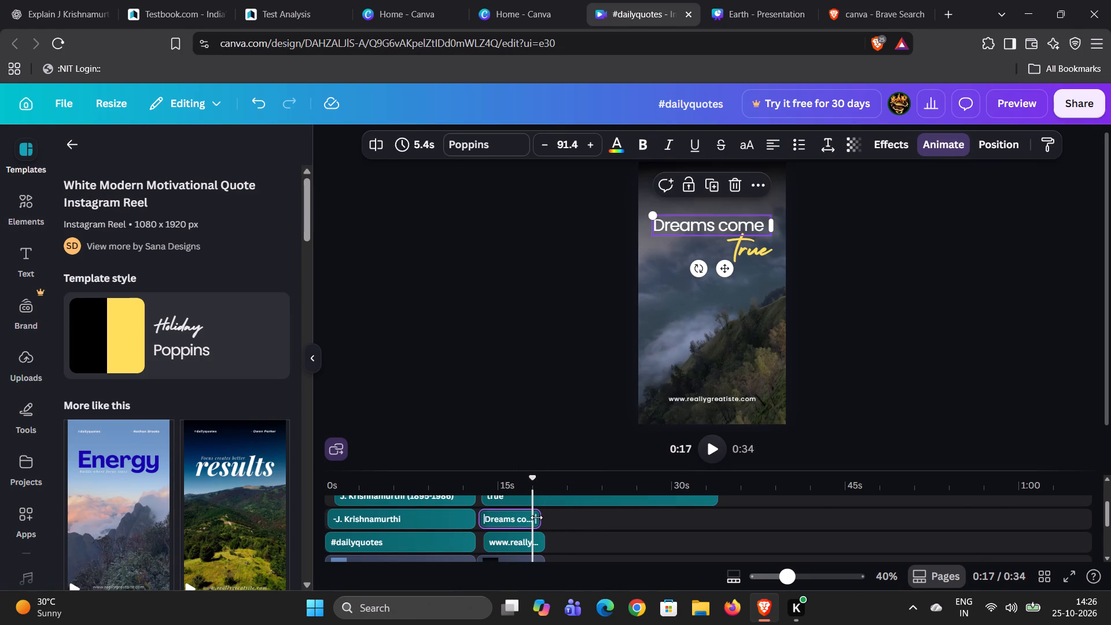
left_click_drag(536, 517, 697, 534)
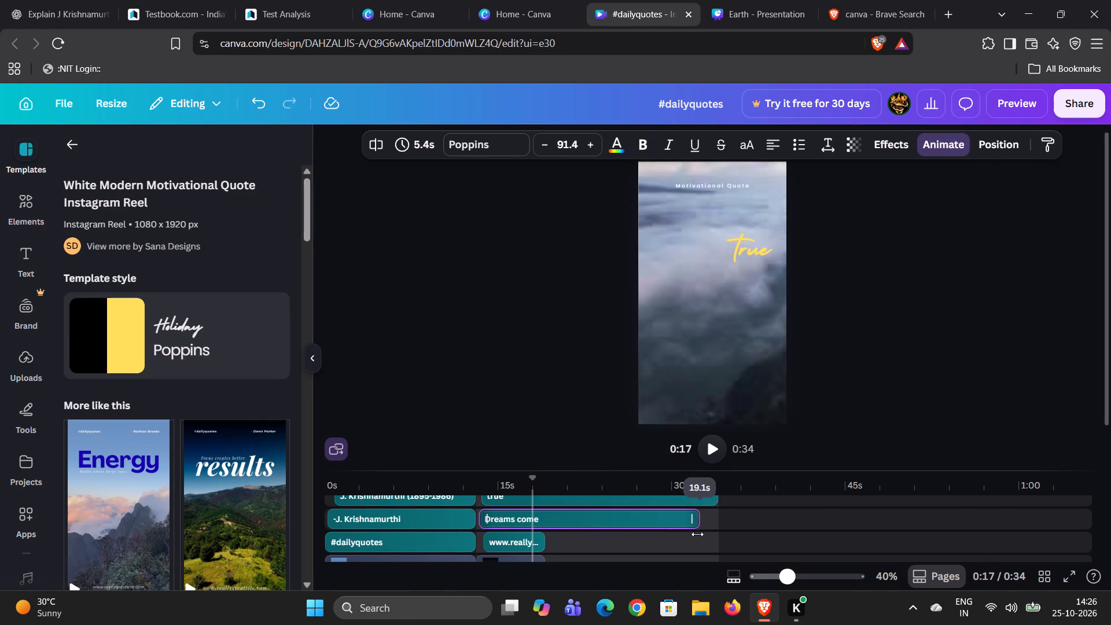
left_click_drag(697, 534, 711, 534)
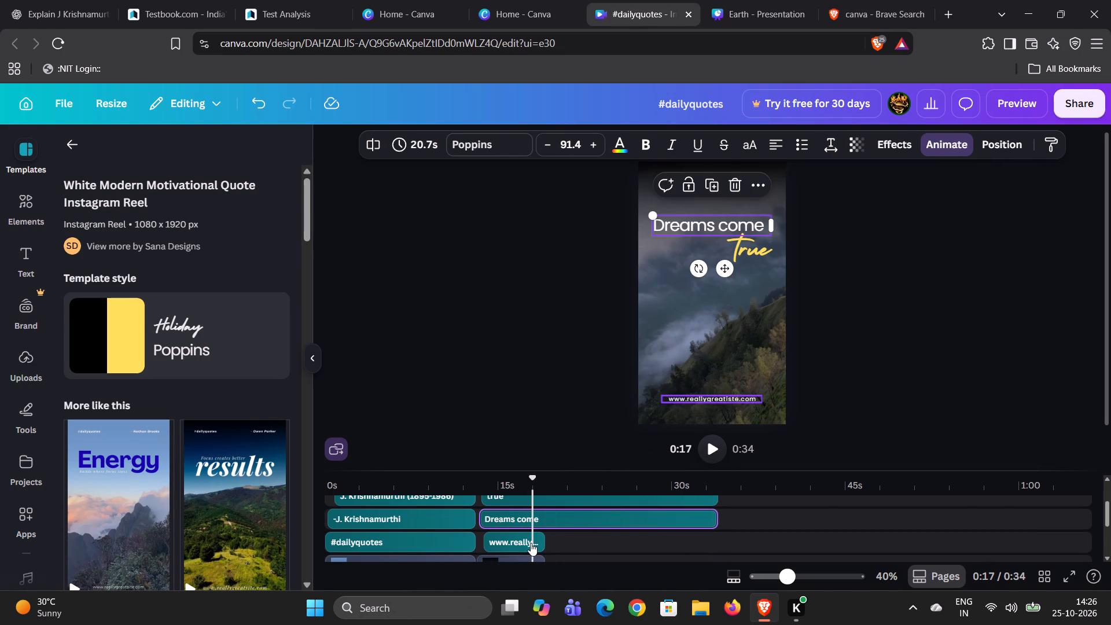
left_click(528, 543)
left_click_drag(543, 544, 568, 544)
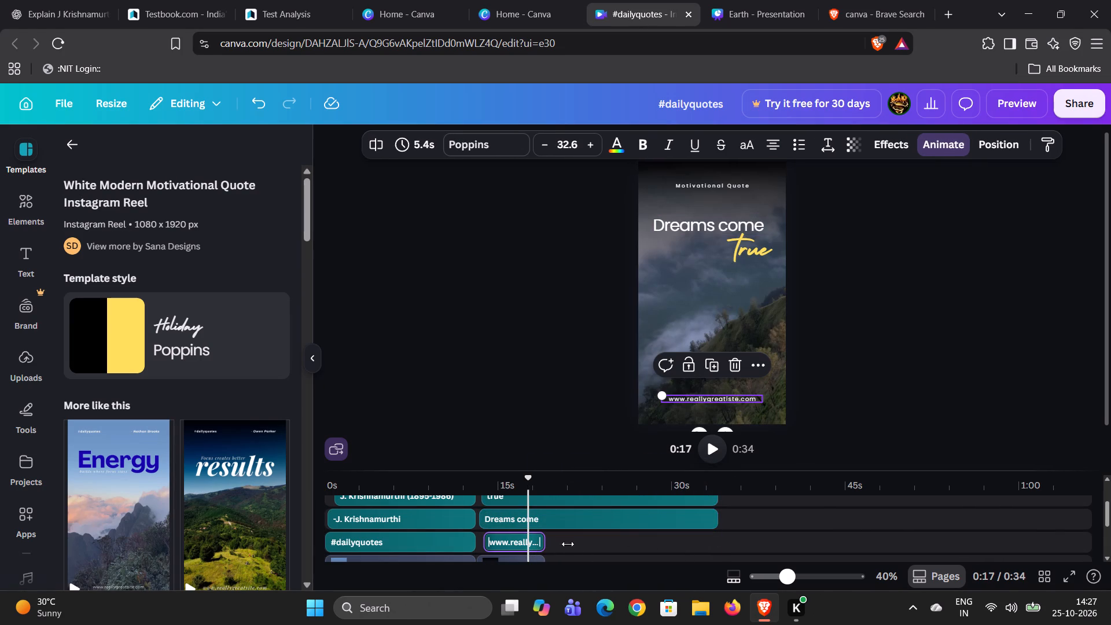
left_click_drag(568, 544, 711, 550)
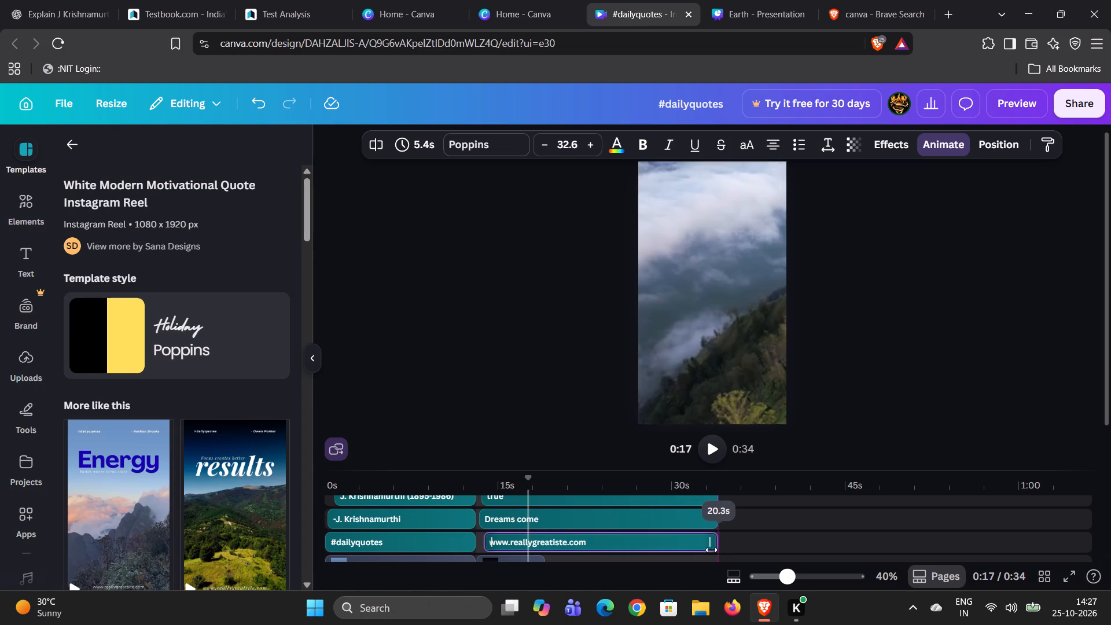
left_click_drag(711, 550, 713, 549)
Extend the second page's dark gradient overlay to 20.9 s so it ends with the background video.
scroll(713, 549, "down", 1)
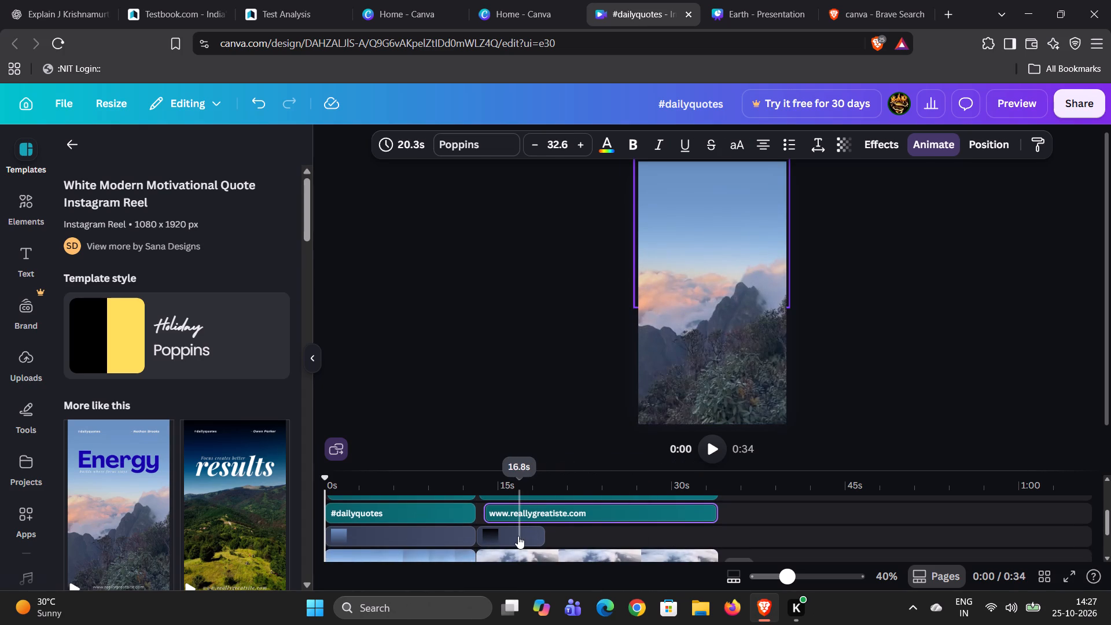
left_click(518, 536)
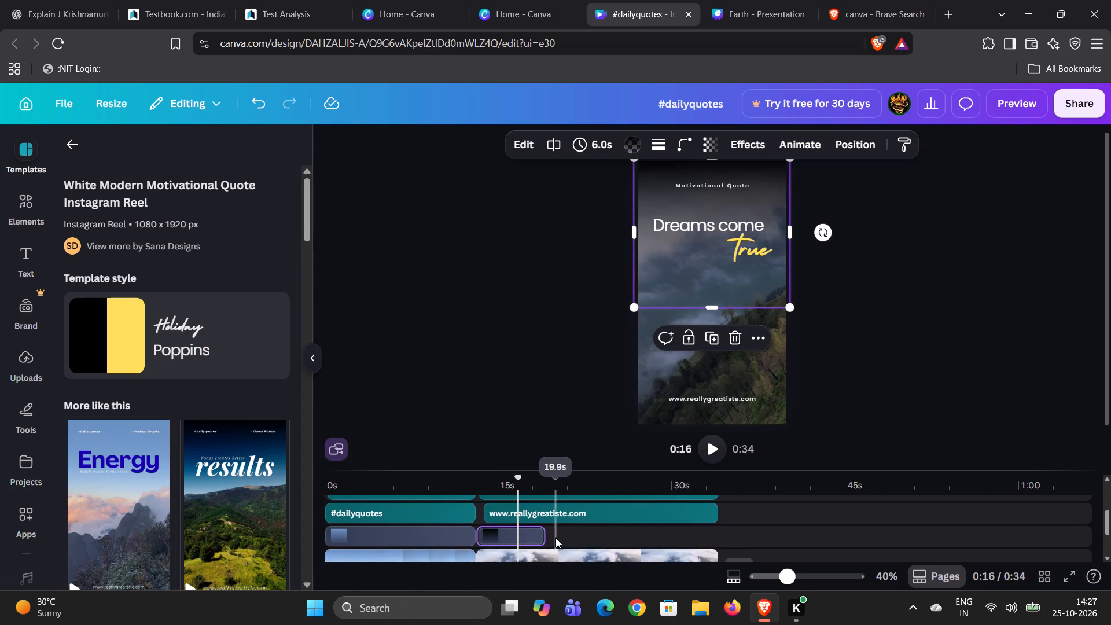
left_click_drag(542, 535, 705, 536)
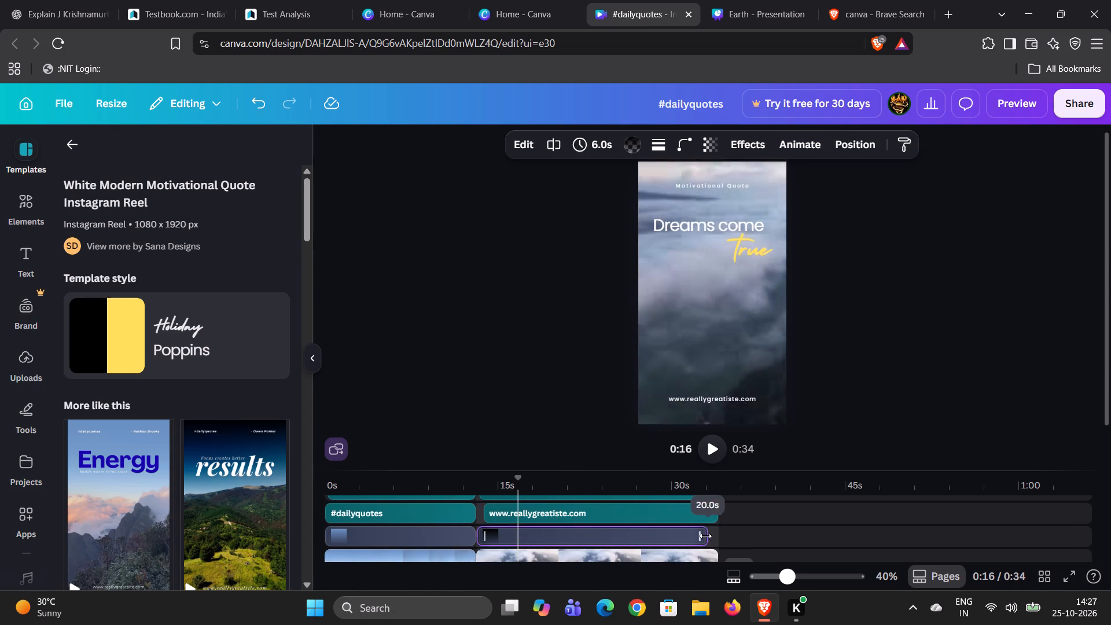
left_click_drag(705, 536, 712, 536)
scroll(712, 536, "up", 4)
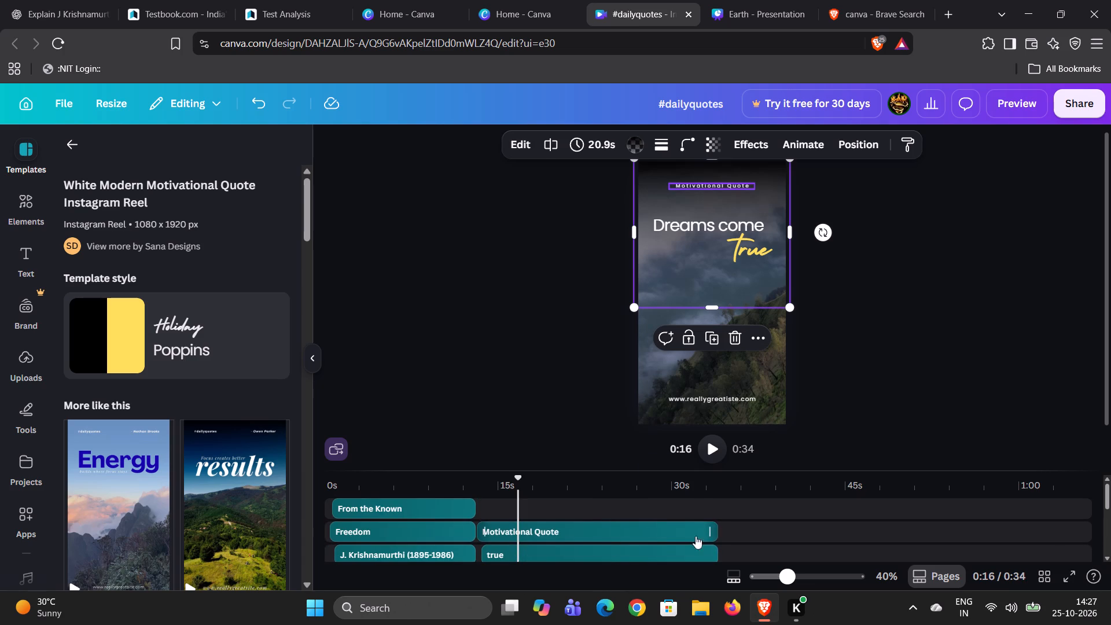
left_click(576, 534)
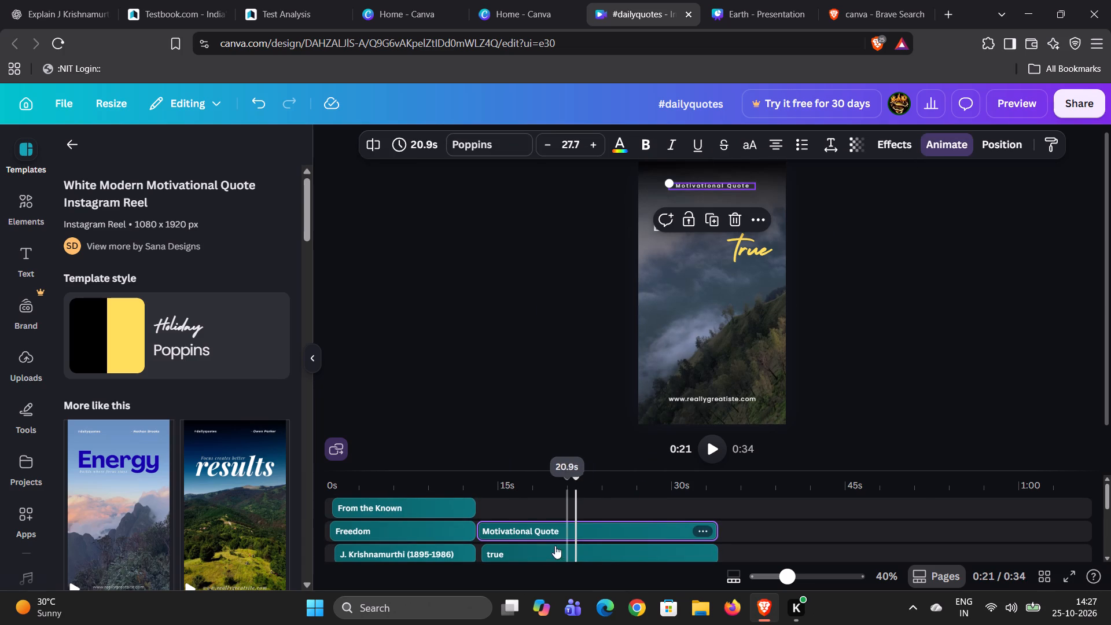
left_click(508, 555)
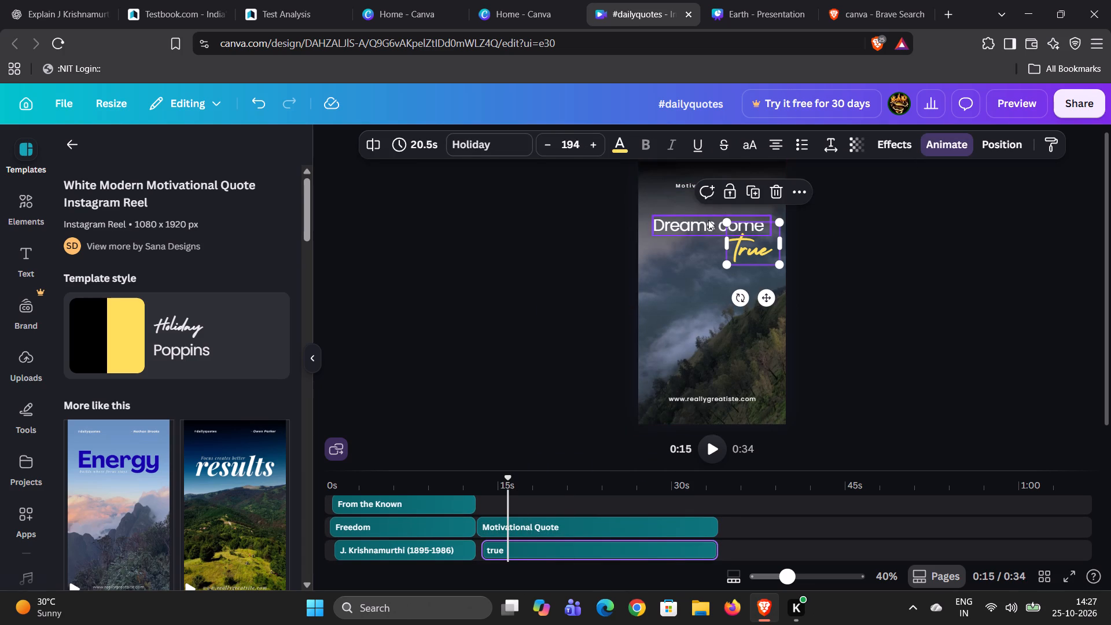
left_click(713, 398)
double_click(713, 398)
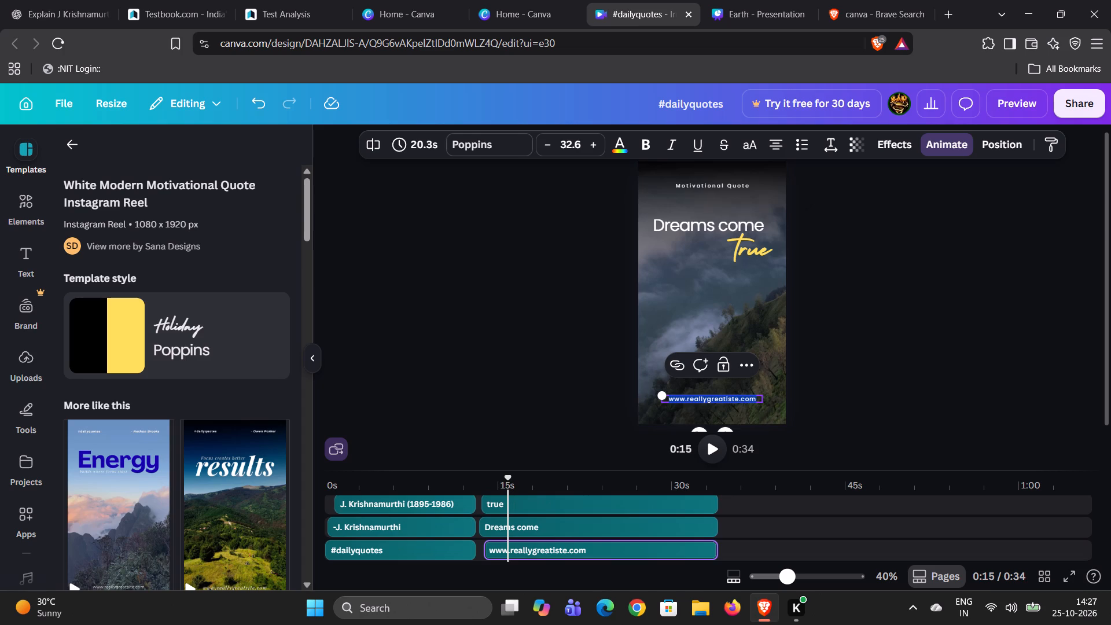
type("www")
type(".funnymotivation.com")
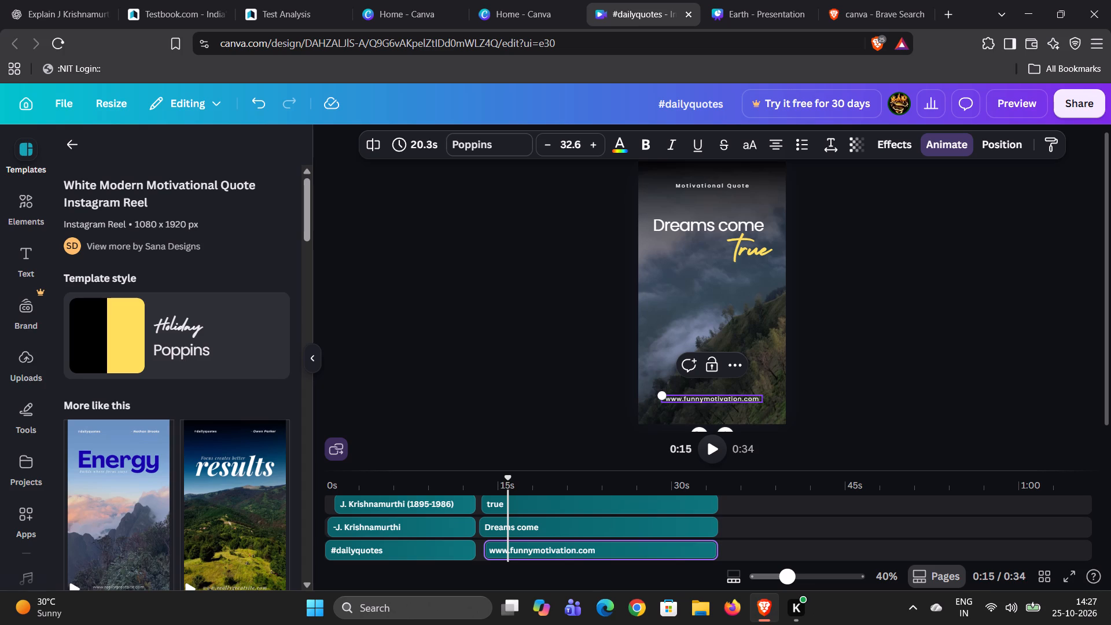
Recolour the second page's quote, making "Dreams come" yellow and "true" white.
scroll(769, 359, "down", 2)
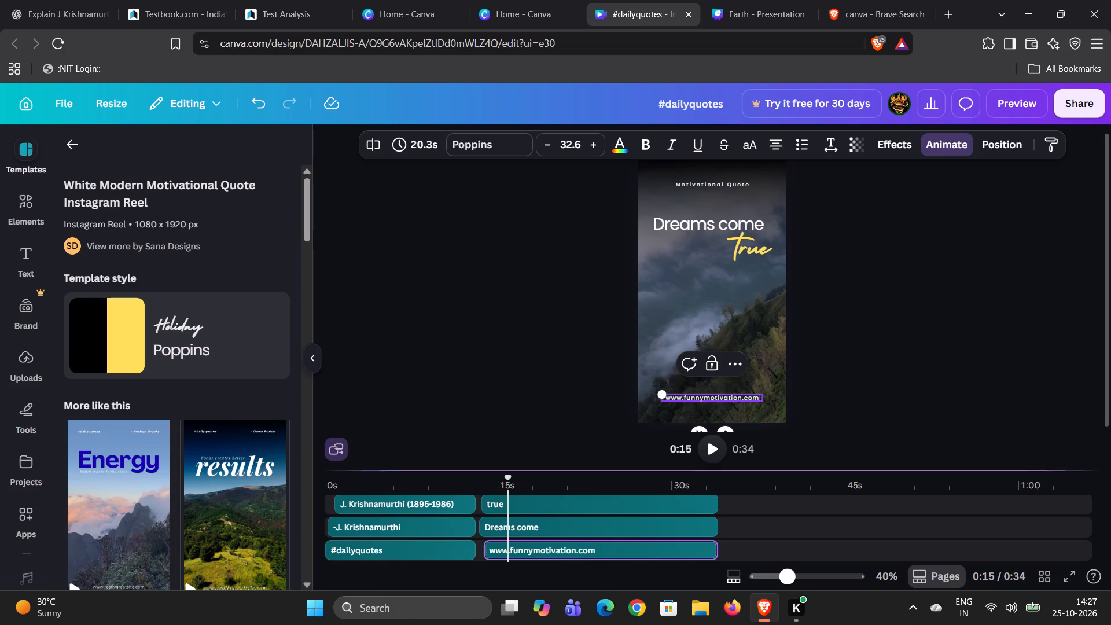
scroll(709, 263, "up", 1)
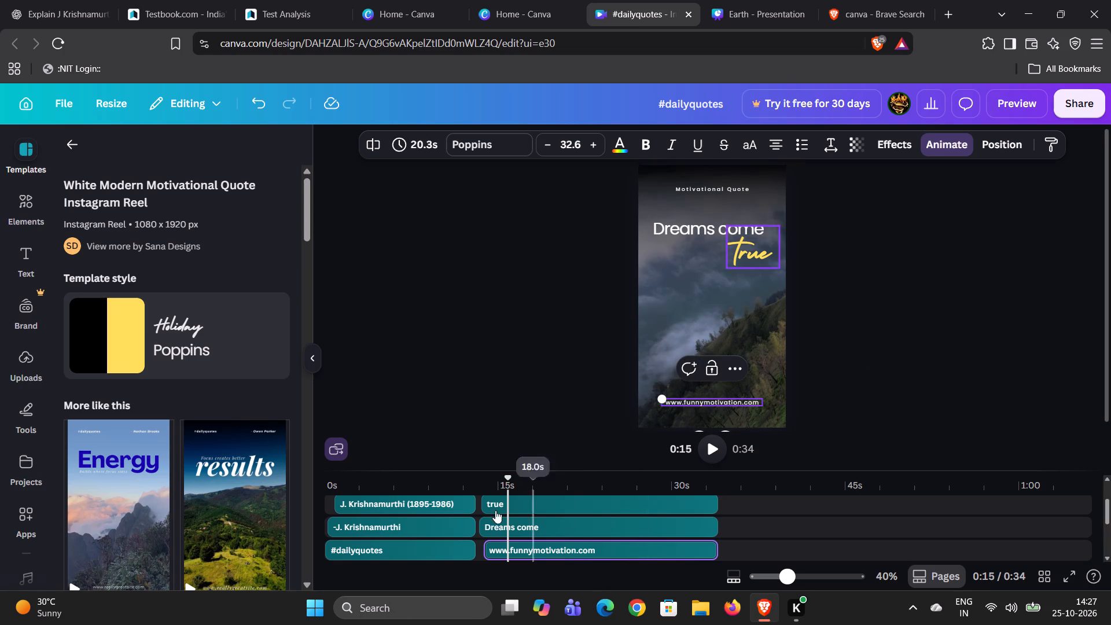
left_click(687, 229)
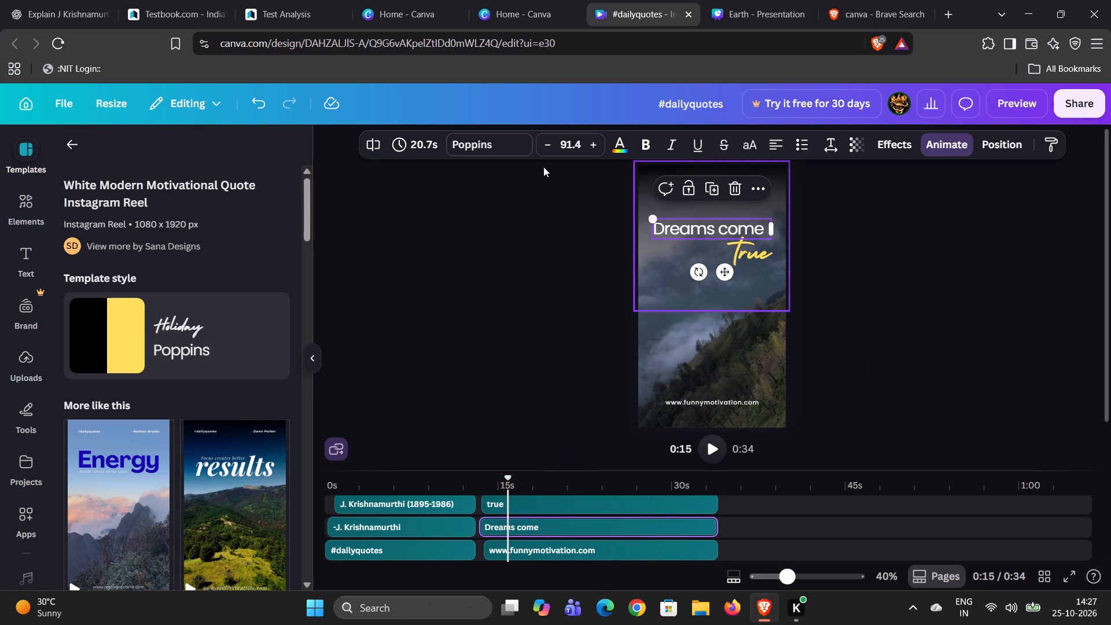
left_click(620, 148)
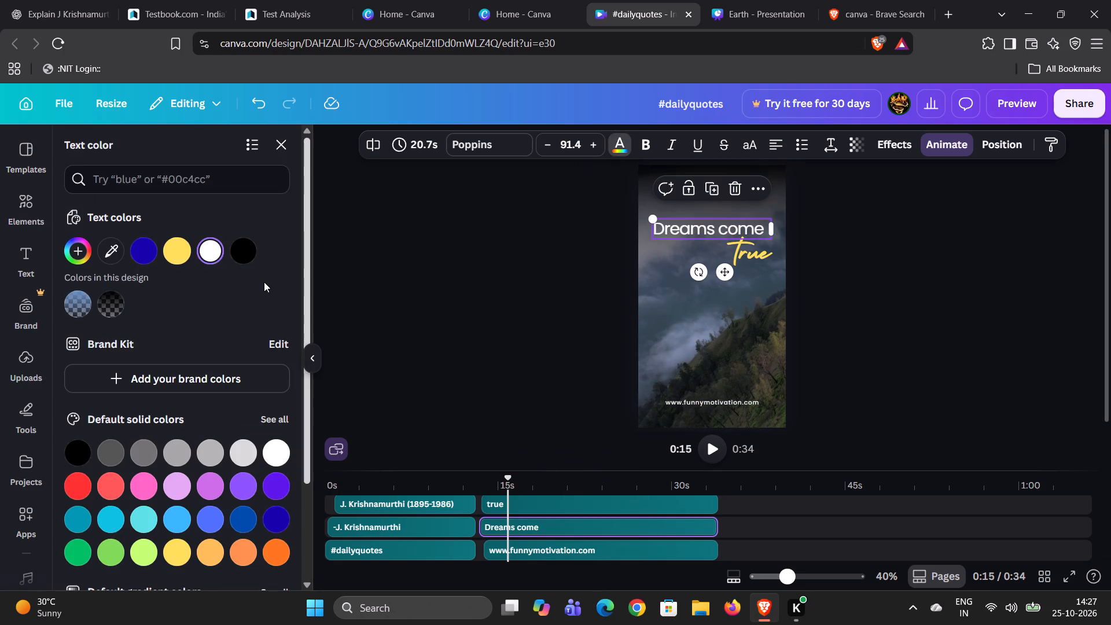
left_click(187, 256)
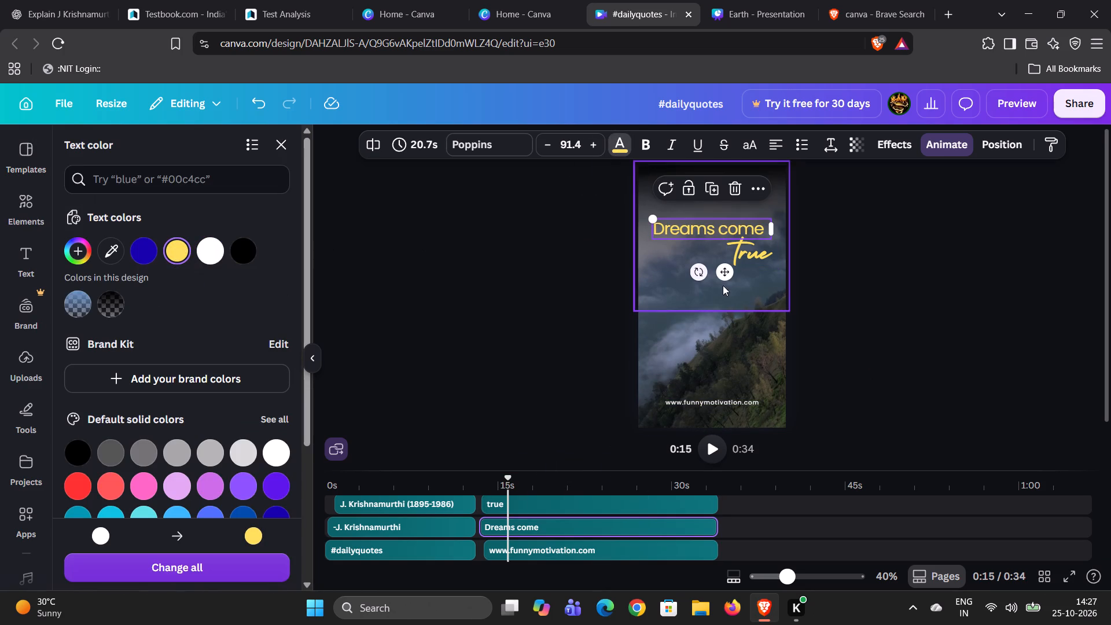
left_click(750, 252)
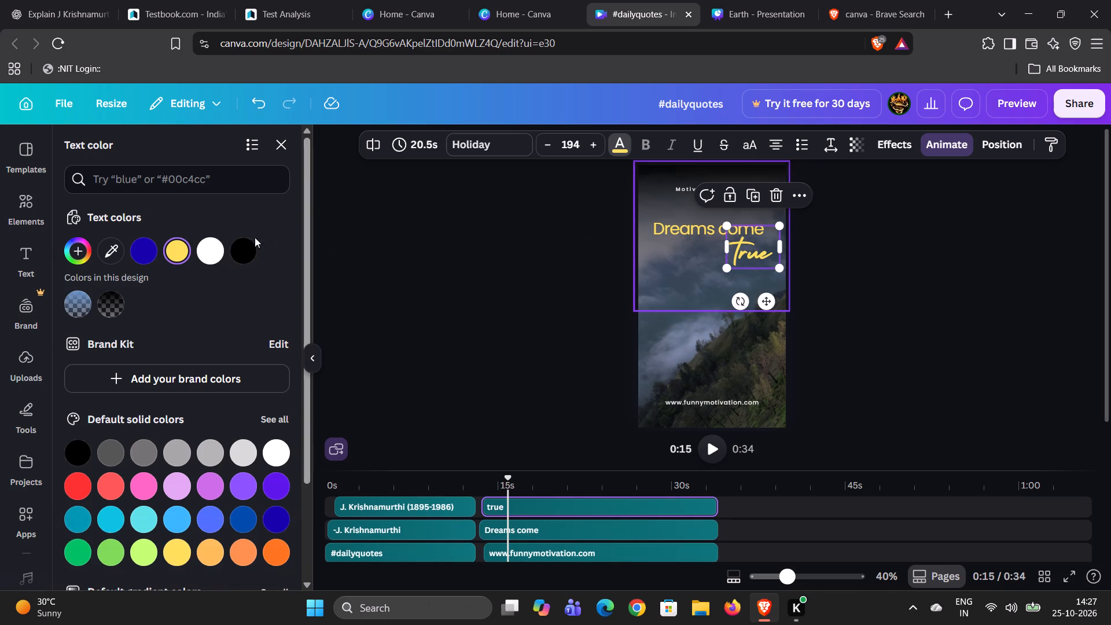
left_click(212, 243)
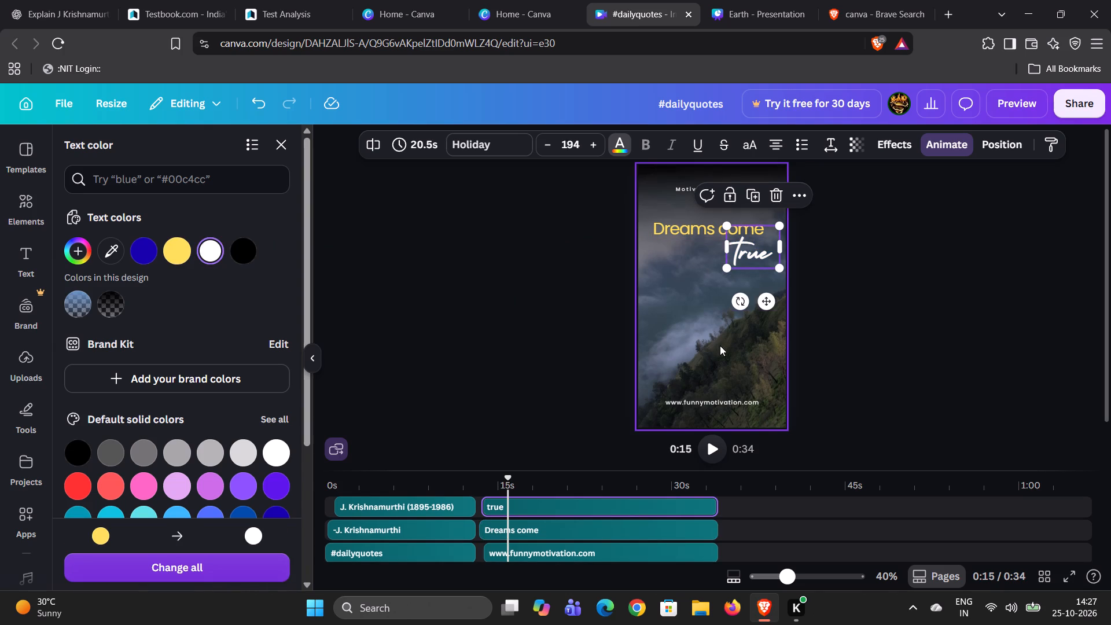
left_click(731, 403)
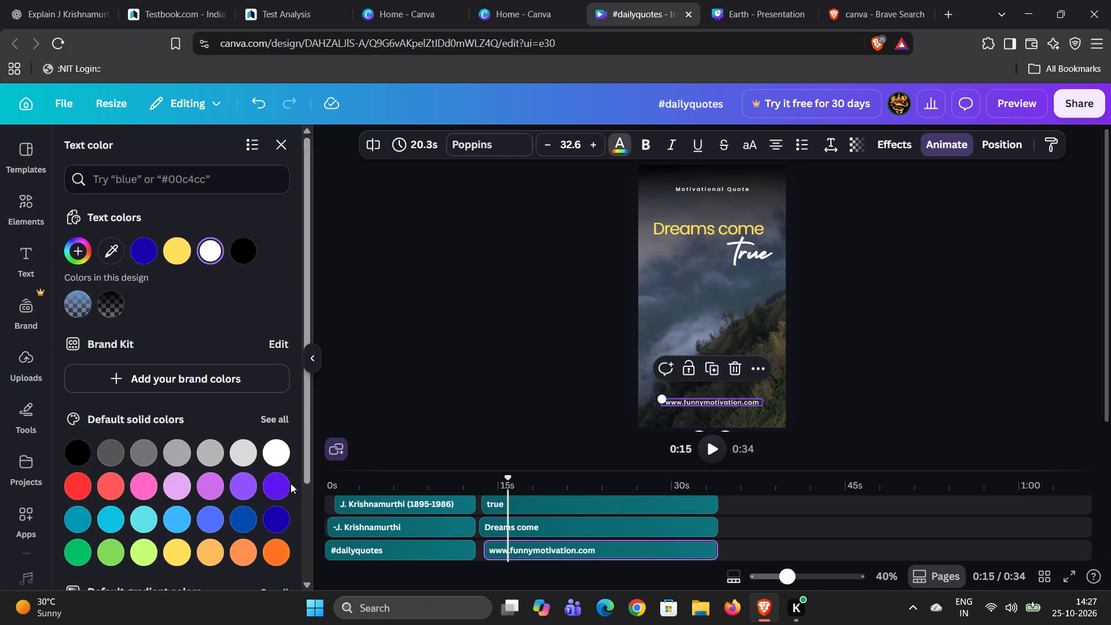
left_click(141, 490)
left_click(186, 483)
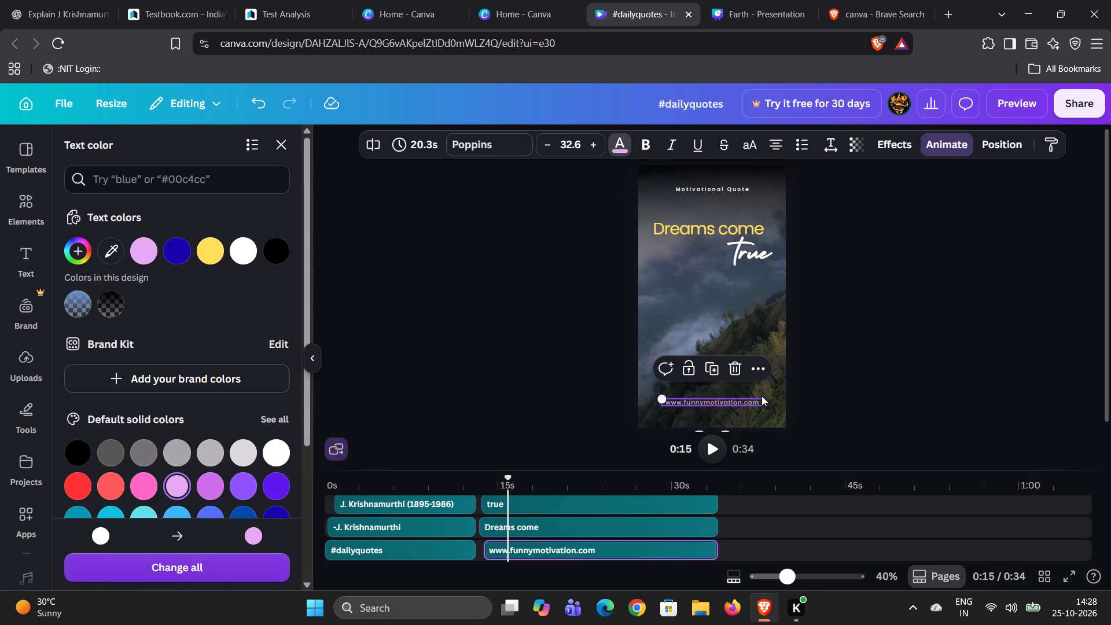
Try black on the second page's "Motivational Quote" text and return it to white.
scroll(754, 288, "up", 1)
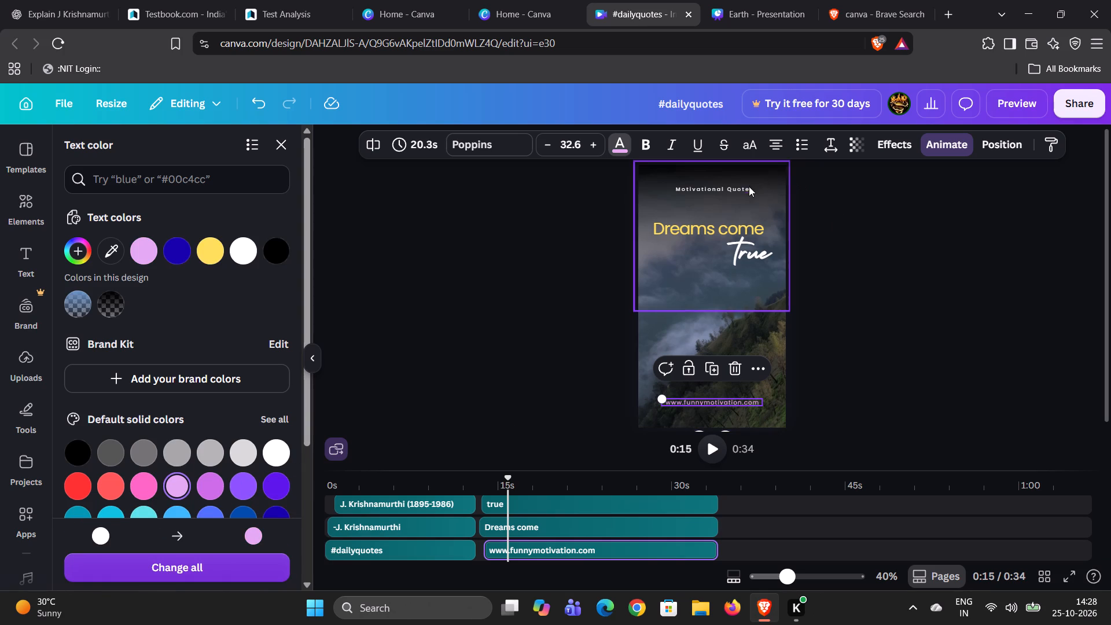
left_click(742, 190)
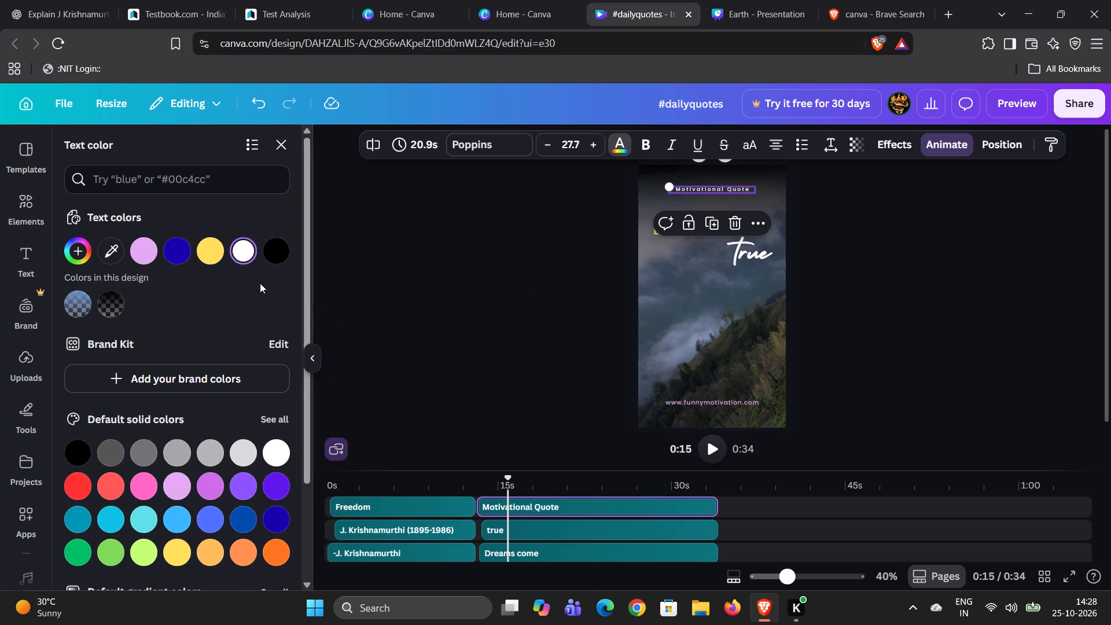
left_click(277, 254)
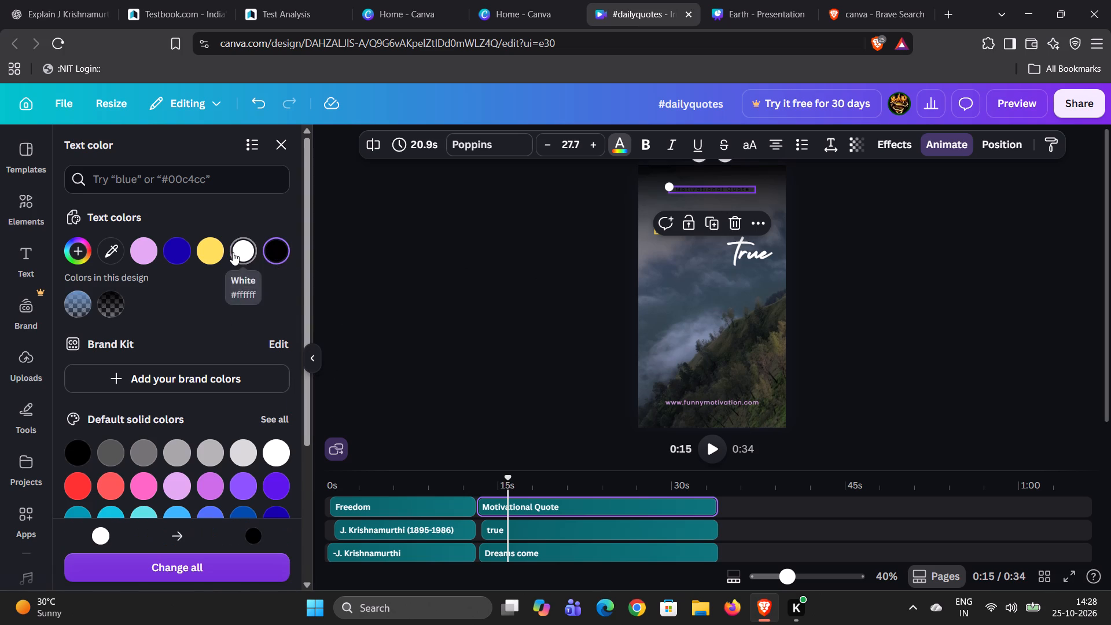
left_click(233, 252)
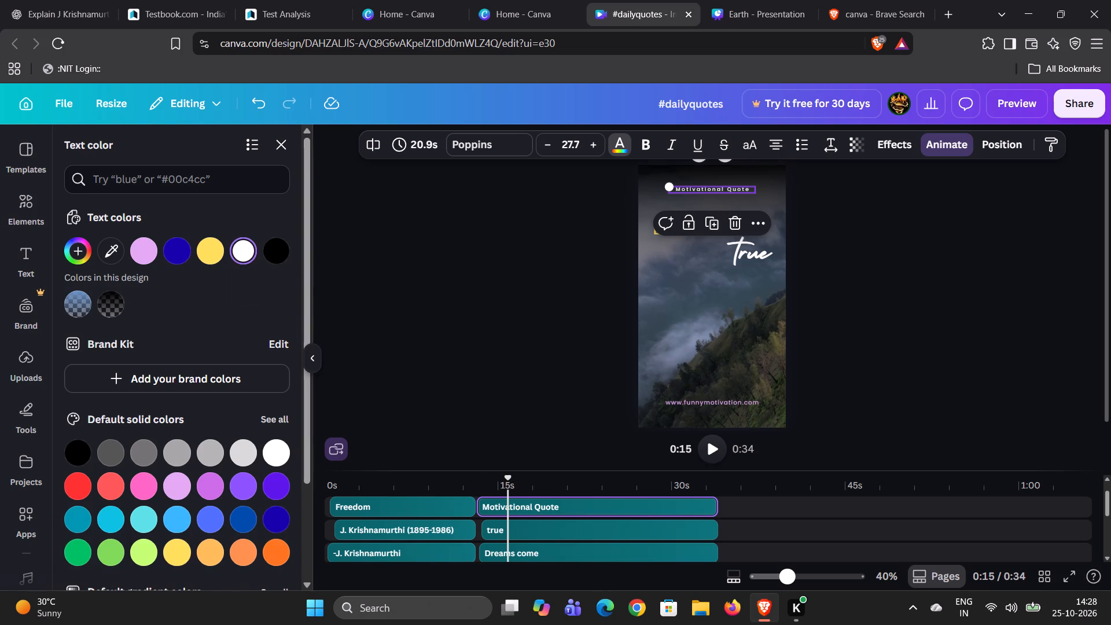
Play the reel from 0 s to review the new web address and text colours.
left_click_drag(509, 481, 318, 497)
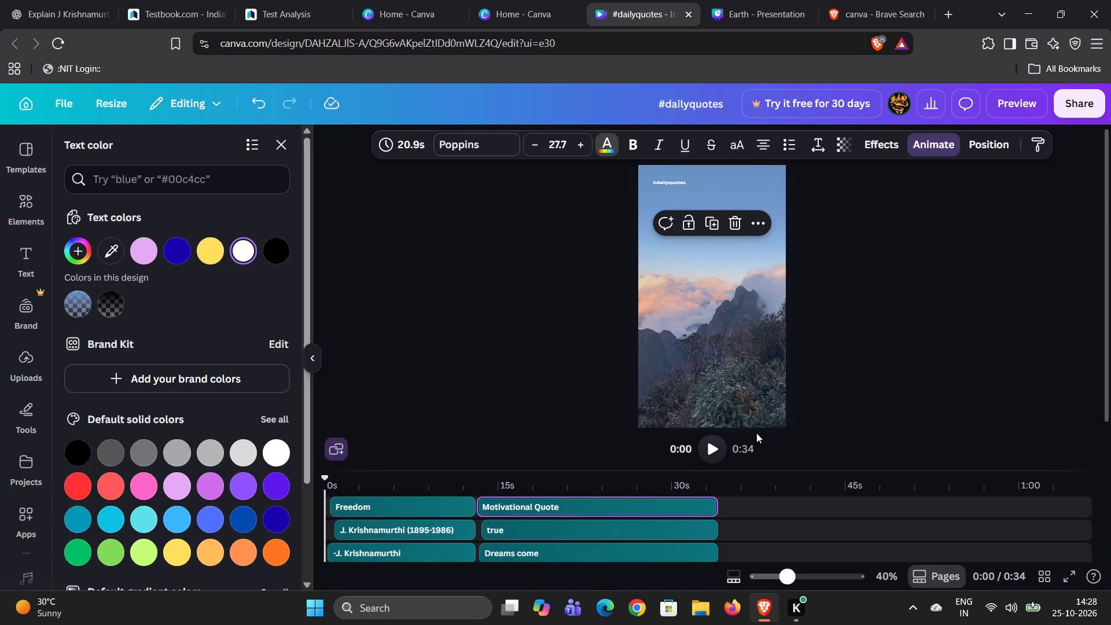
left_click(711, 456)
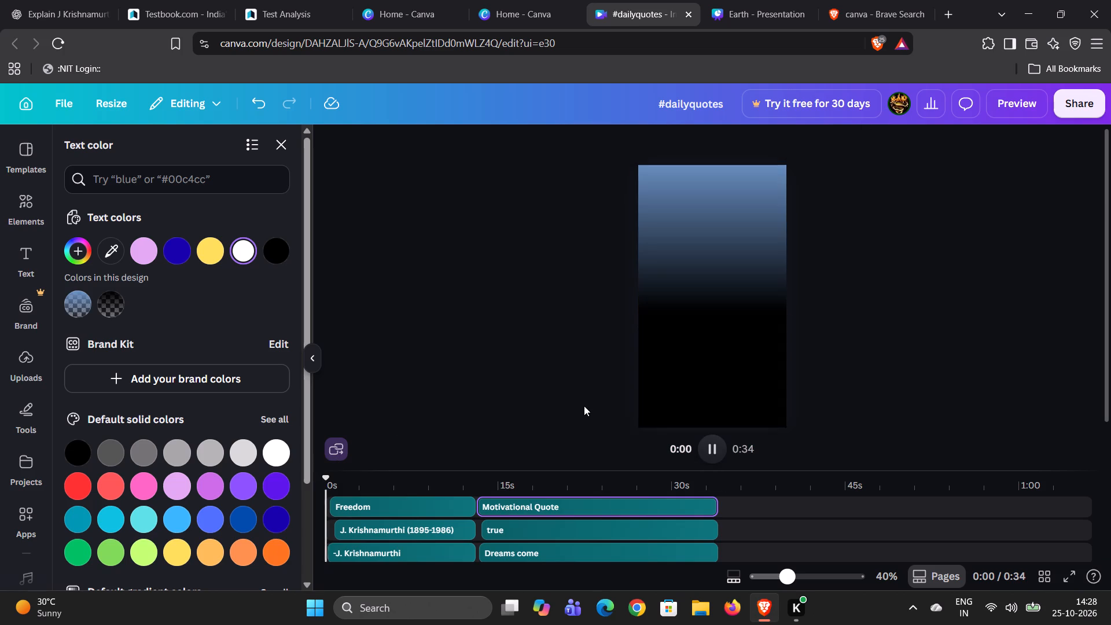
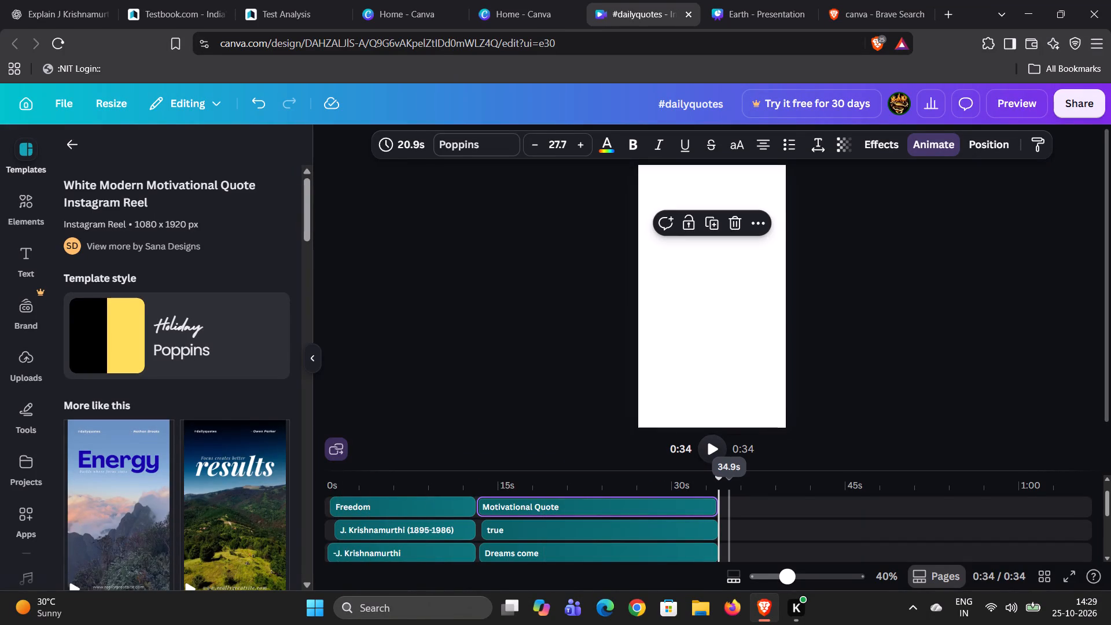
Replay the reel from 0 s to review the first page and its transition, then skip to about 23 s on the second page.
left_click_drag(720, 480, 296, 532)
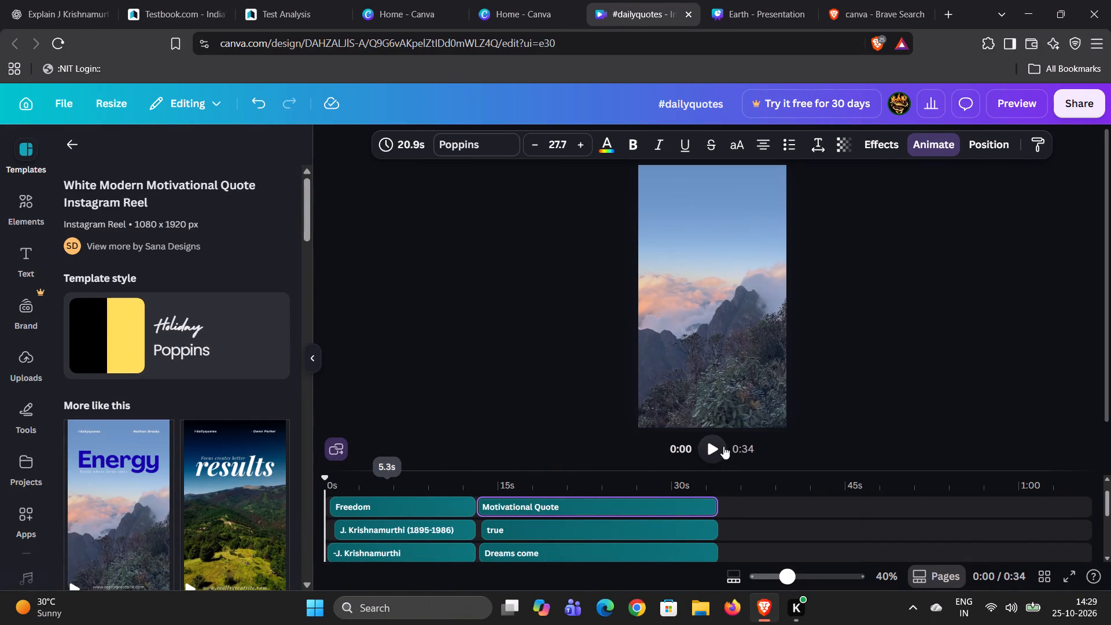
left_click(714, 453)
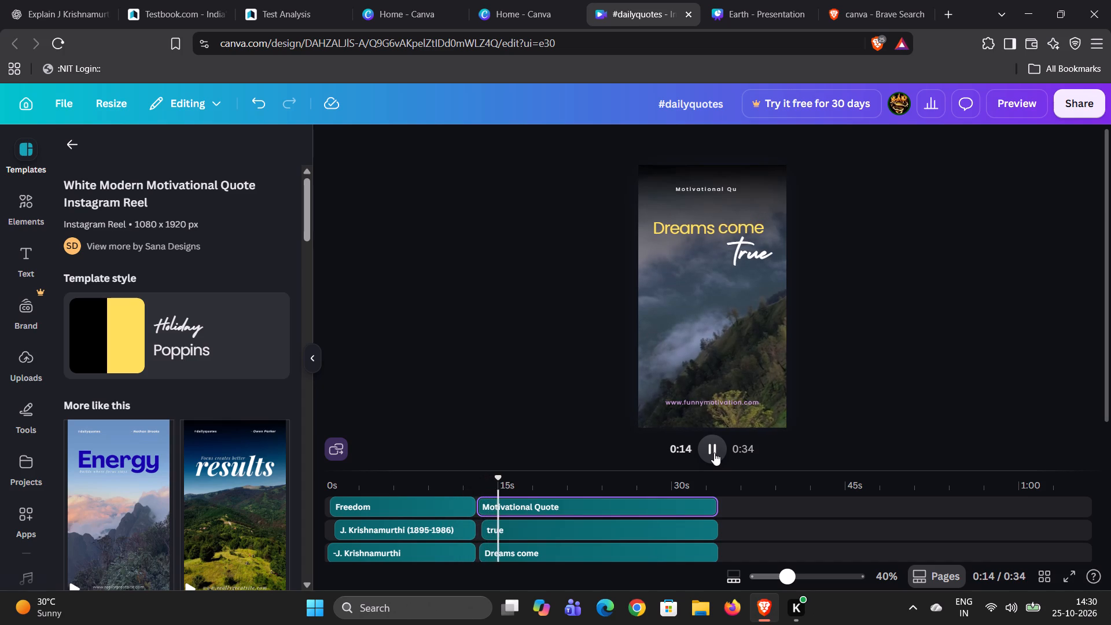
left_click(598, 499)
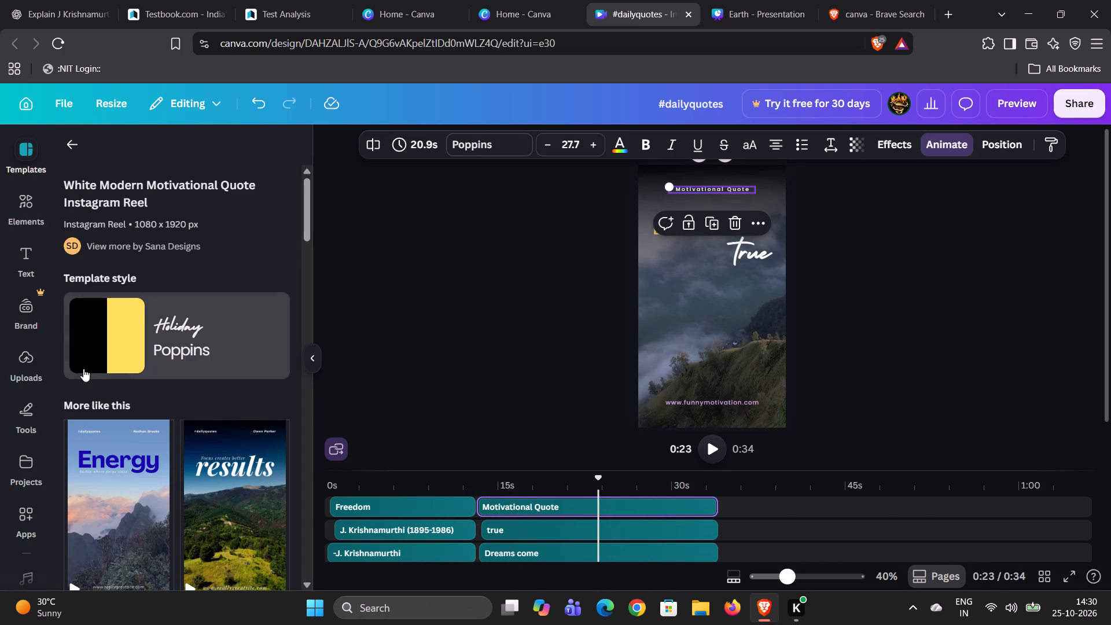
Add the recommended white cloud graphic at 0 s, enlarge it to nearly page width and place it in the sky on the first page.
left_click(23, 220)
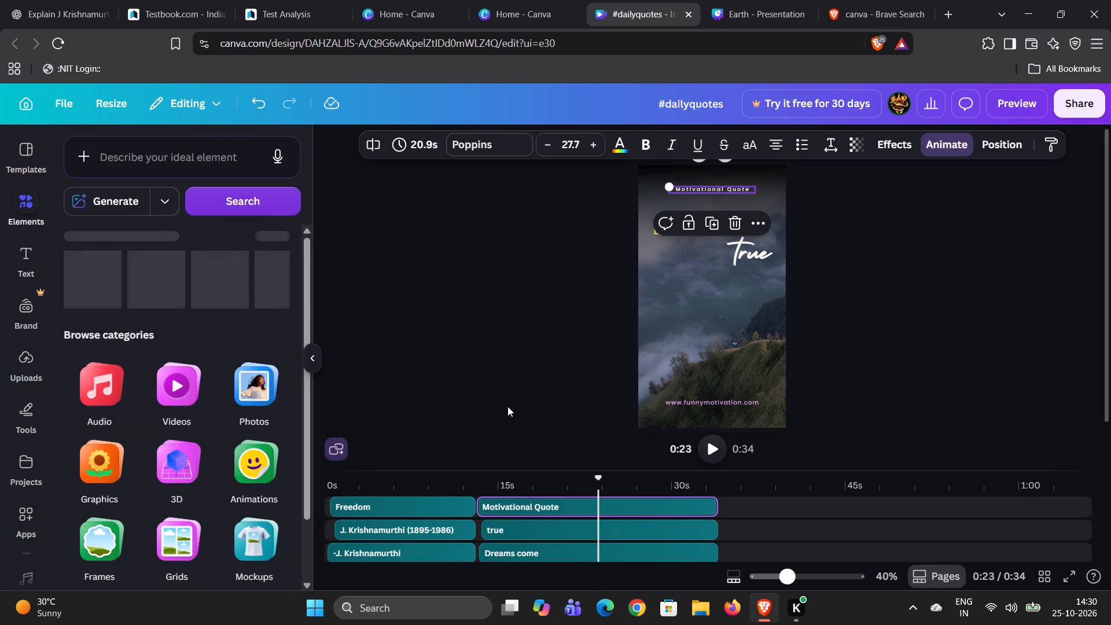
left_click_drag(600, 483, 373, 507)
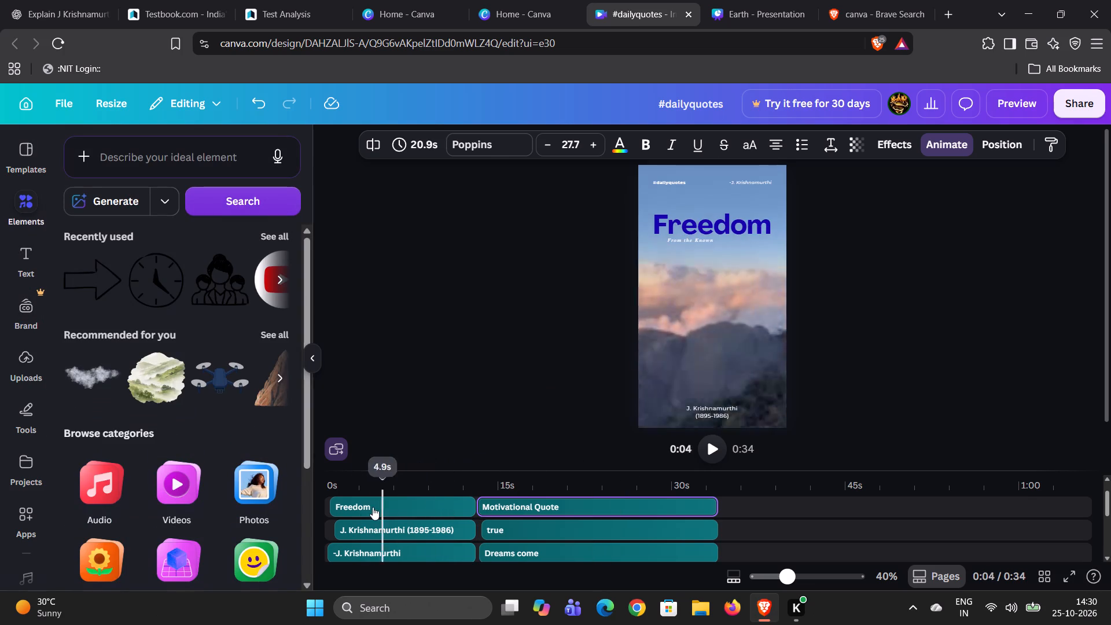
left_click_drag(373, 507, 293, 508)
scroll(208, 479, "up", 1)
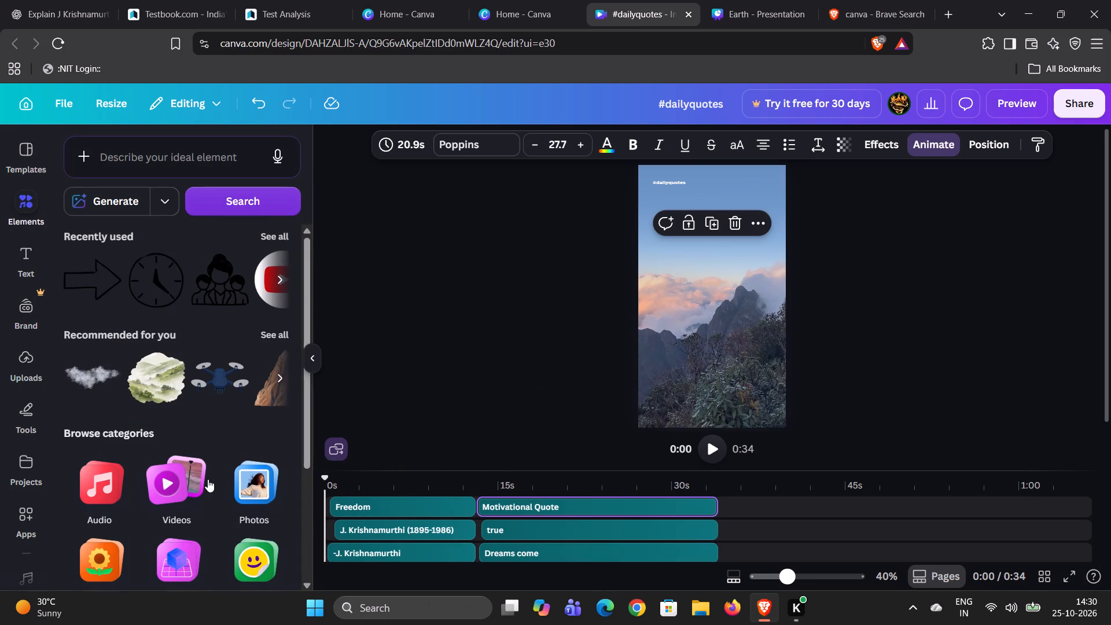
left_click(94, 398)
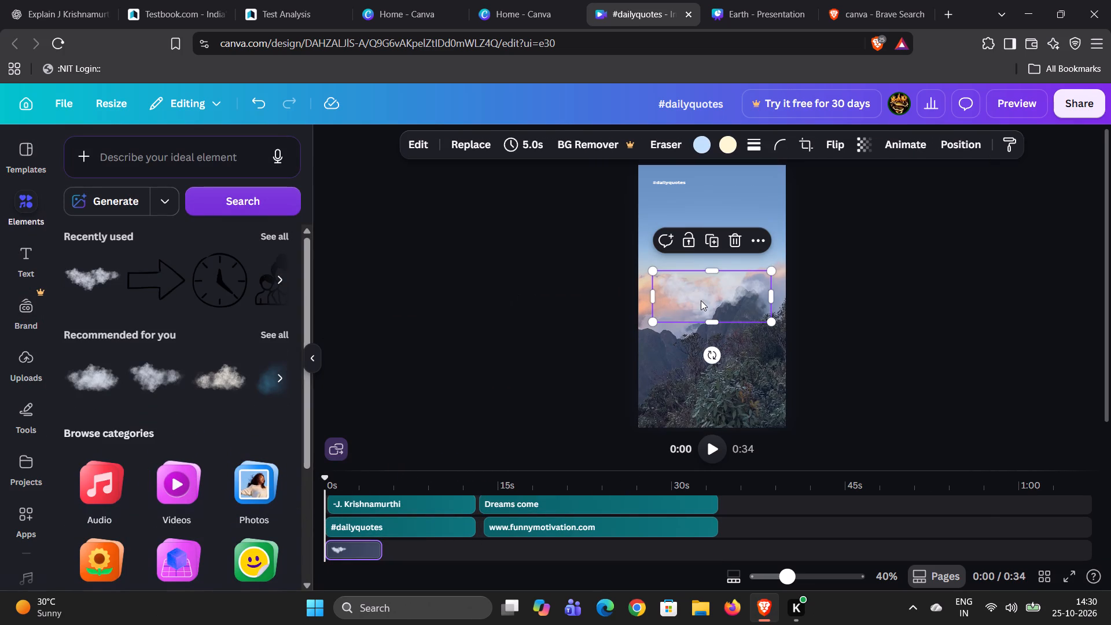
left_click_drag(701, 300, 689, 394)
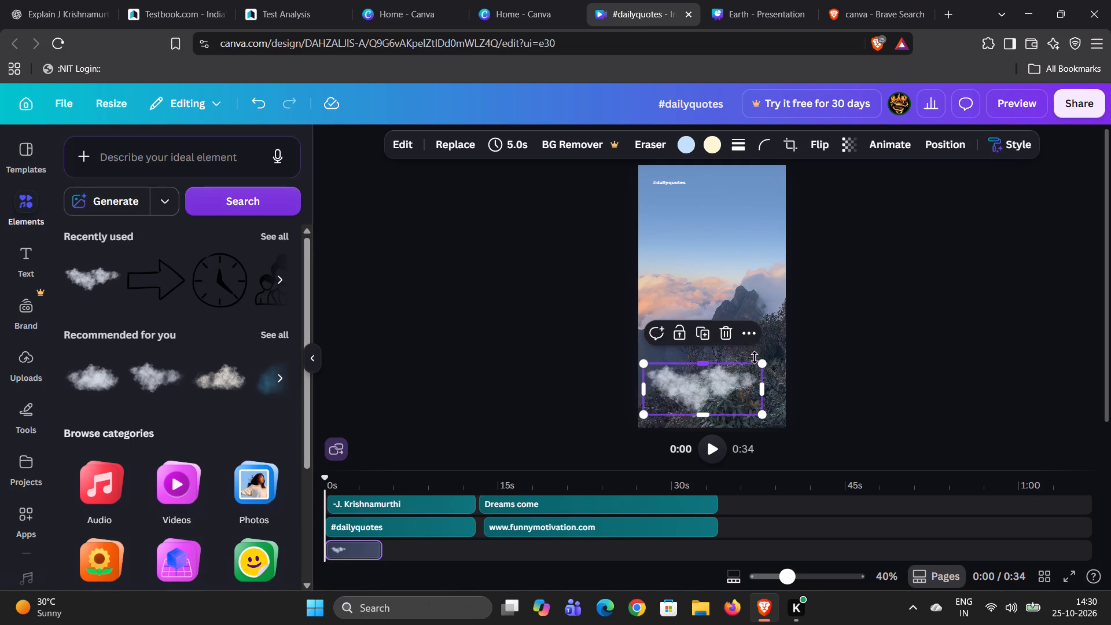
left_click_drag(763, 365, 779, 358)
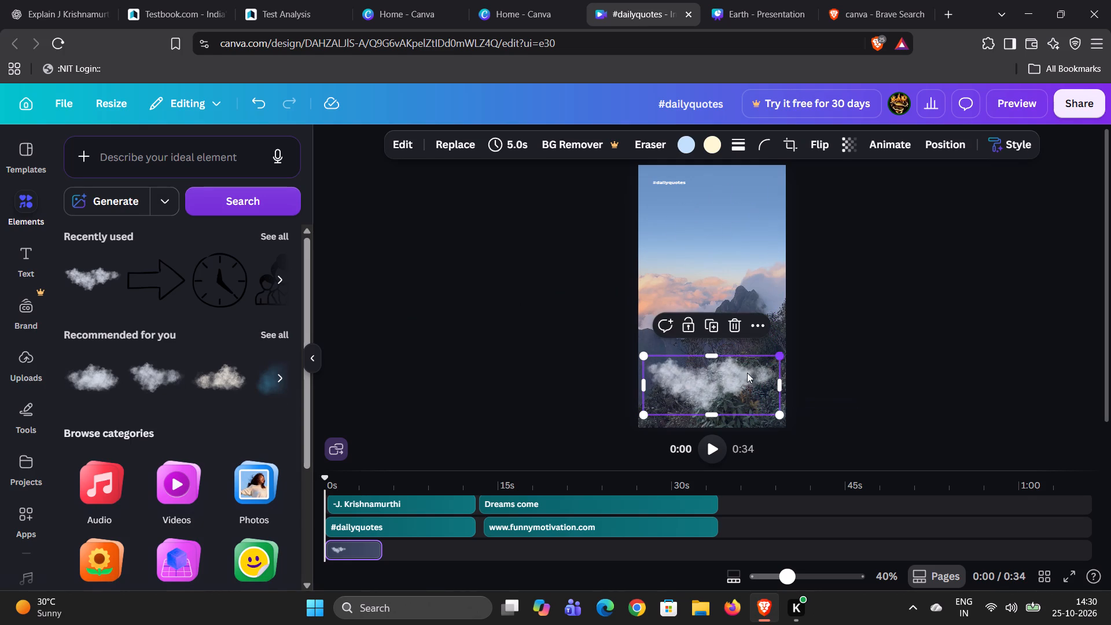
left_click_drag(695, 393, 699, 242)
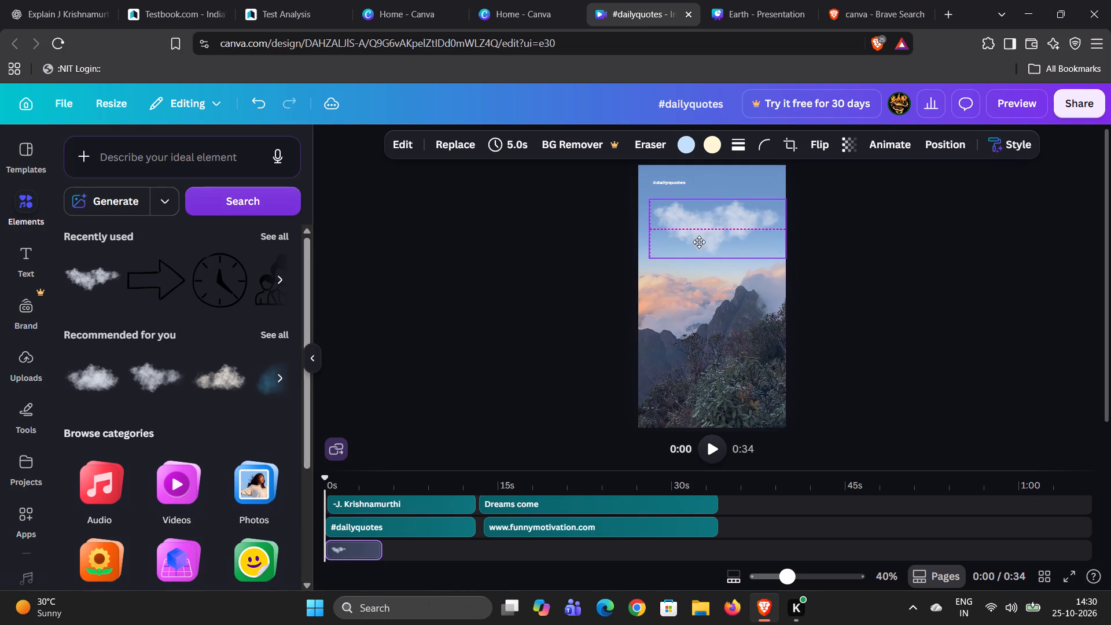
left_click_drag(699, 242, 696, 244)
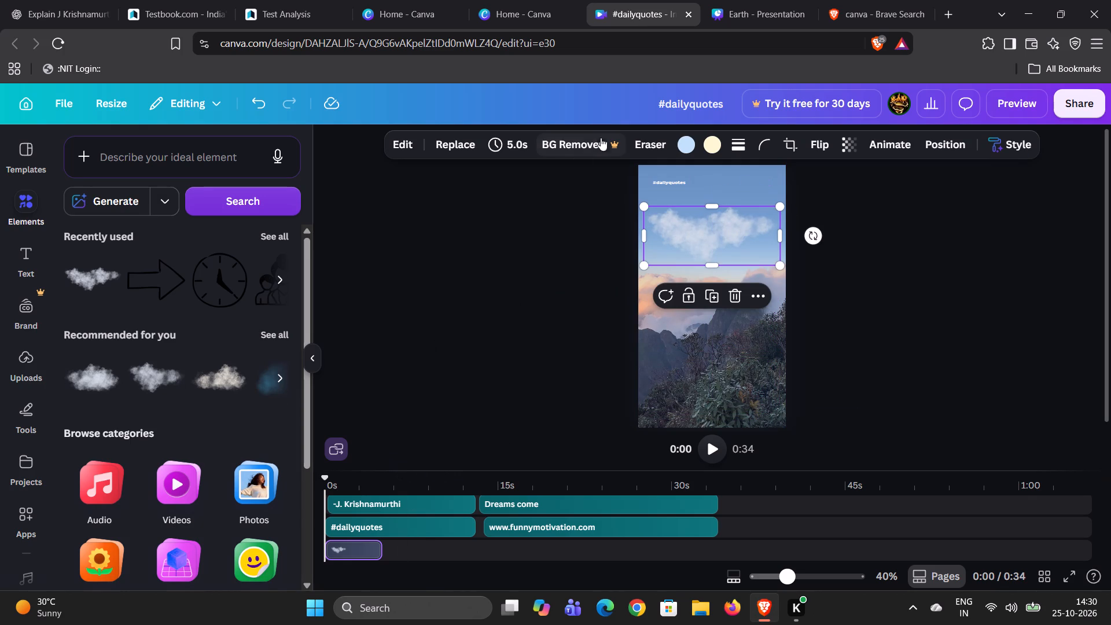
Play the first page with the cloud, and extend the cloud layer's duration to 13.0 s.
left_click(709, 443)
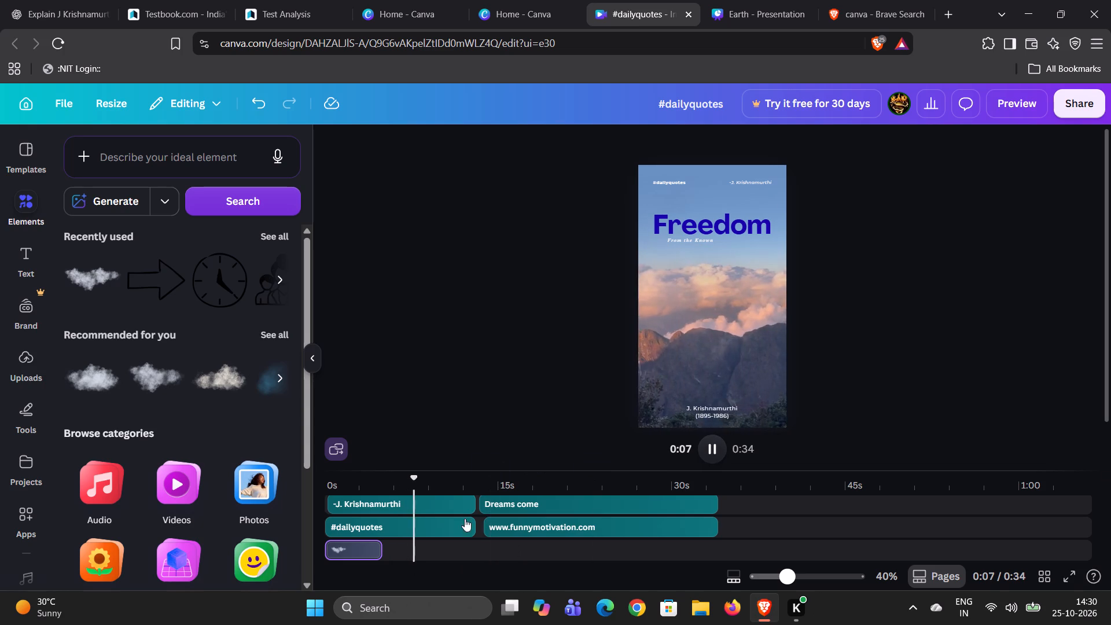
left_click(356, 557)
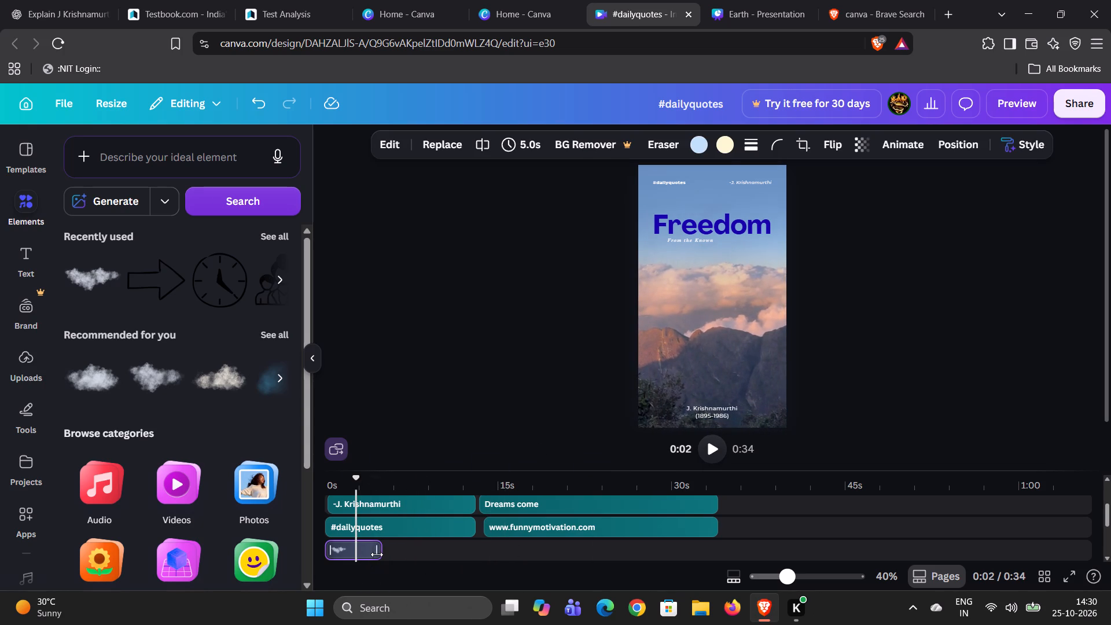
left_click_drag(379, 553, 469, 545)
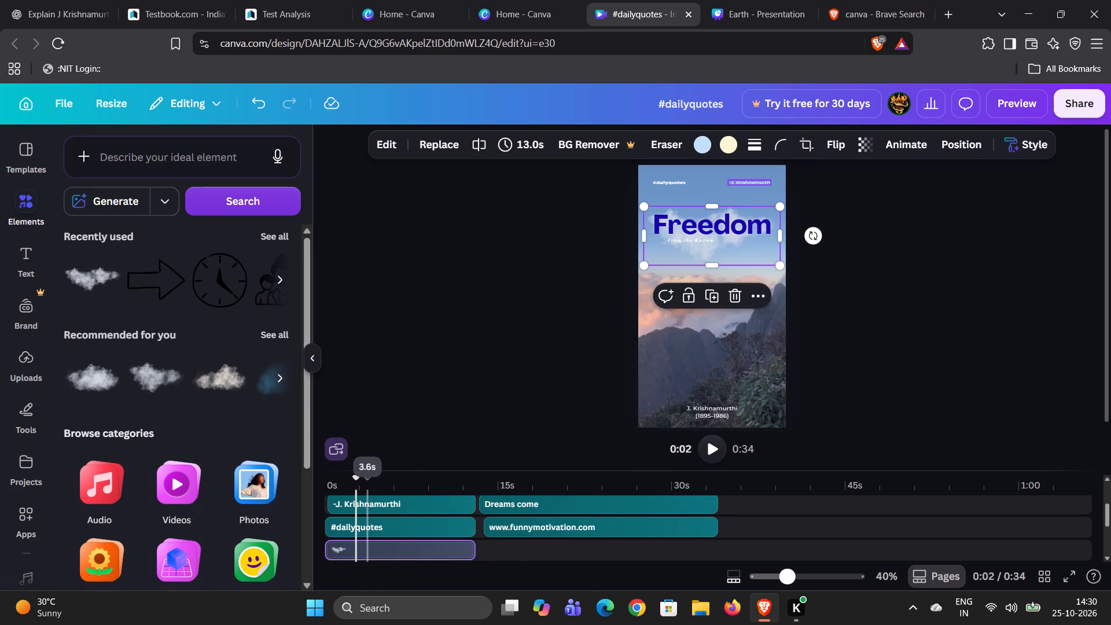
Play the reel from 0 s to review the cloud behind the "Freedom" title.
left_click_drag(356, 478, 312, 484)
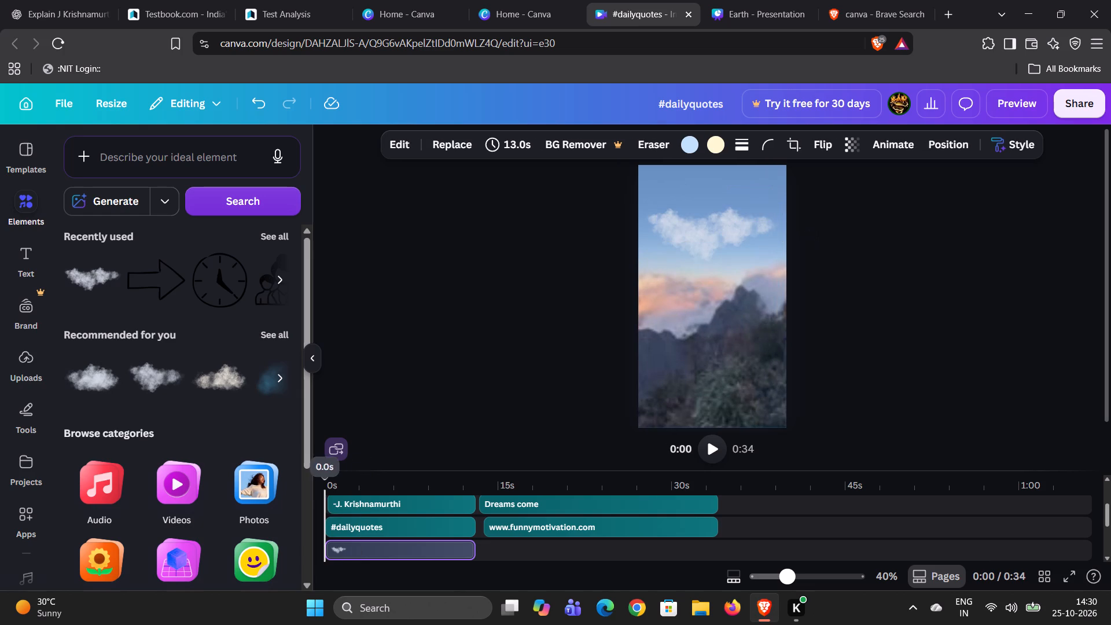
left_click_drag(312, 484, 311, 484)
left_click(708, 452)
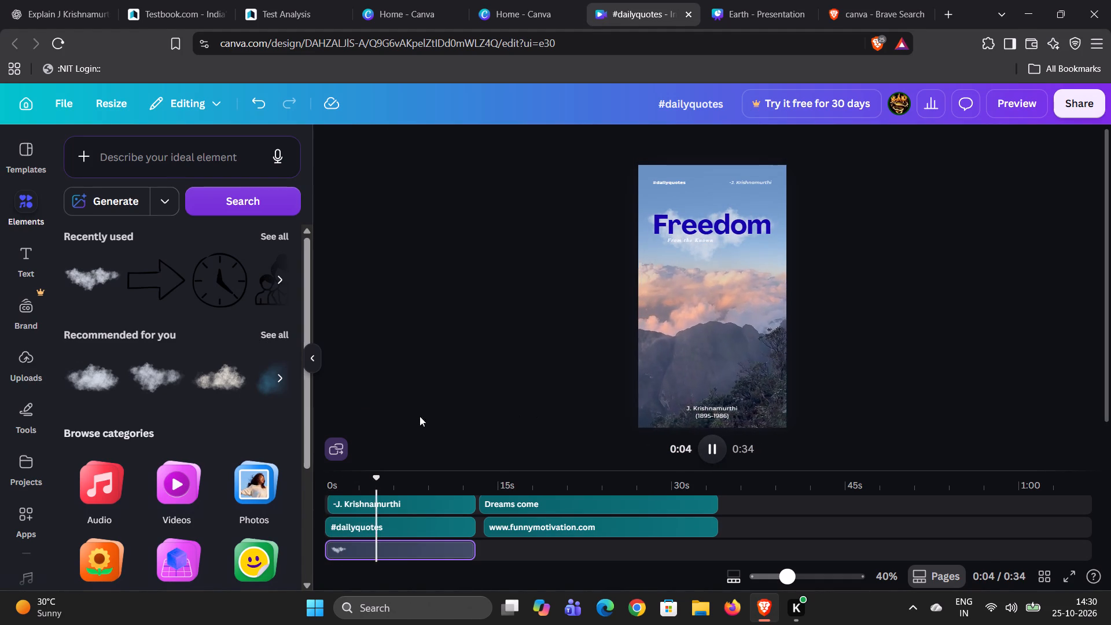
Browse the recommended elements and add the white light-beam graphic to the second page at 17.5 s.
left_click(278, 385)
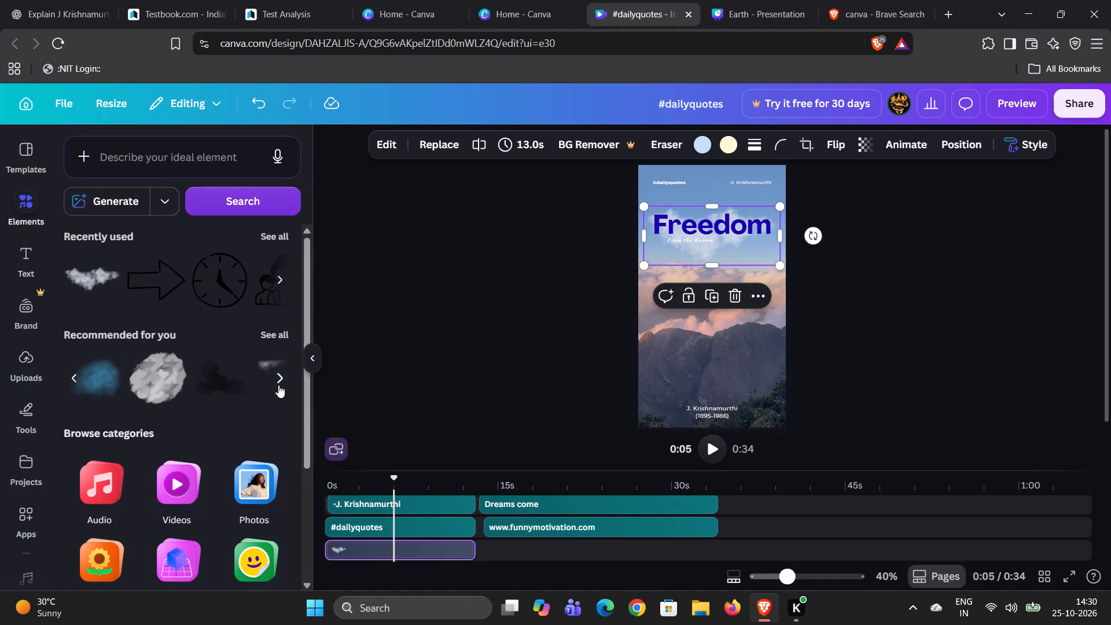
left_click(278, 385)
left_click(278, 385)
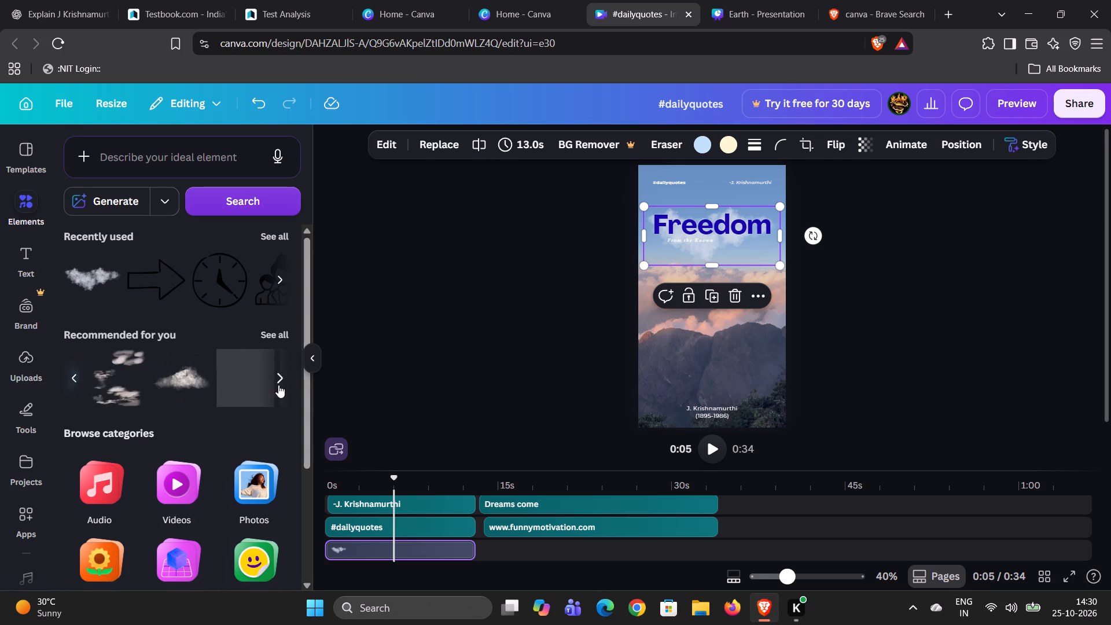
left_click(278, 385)
left_click(278, 385)
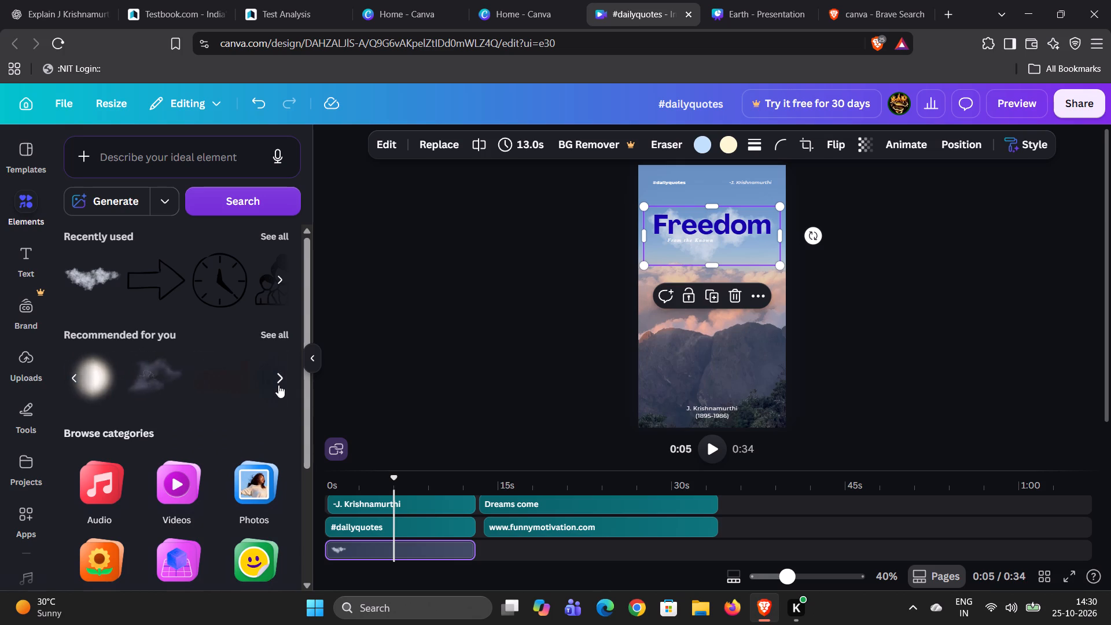
left_click(278, 385)
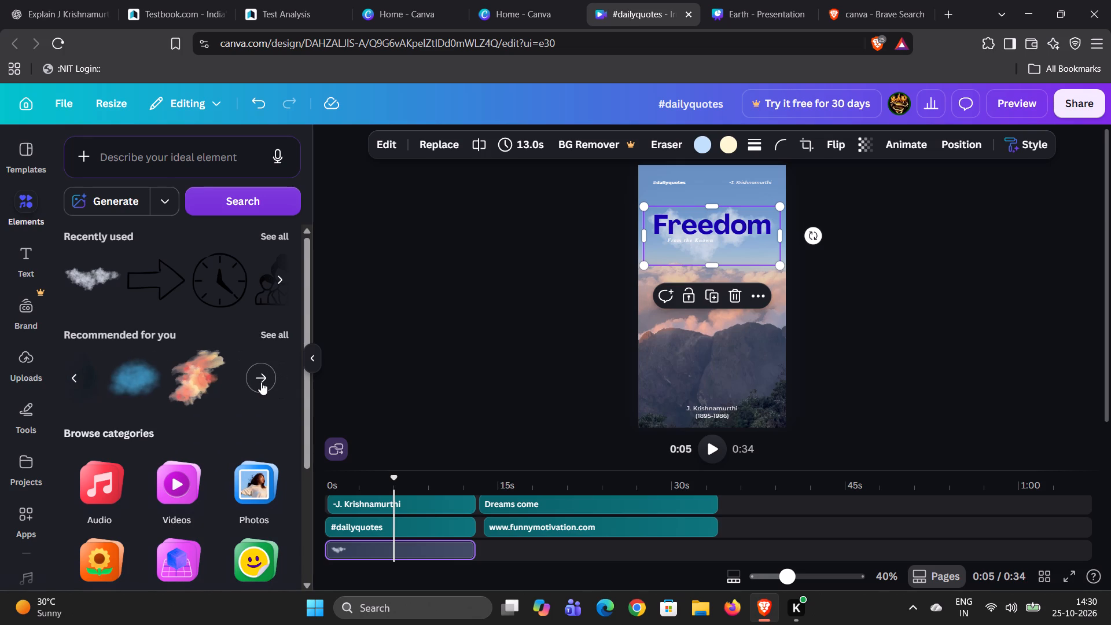
left_click(269, 338)
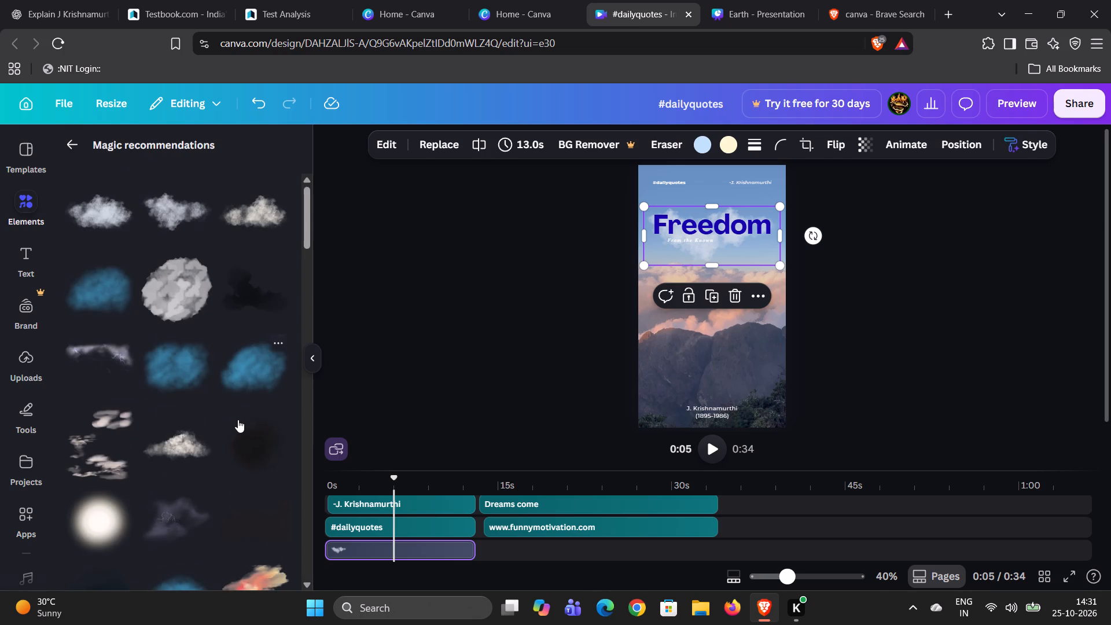
scroll(235, 425, "down", 5)
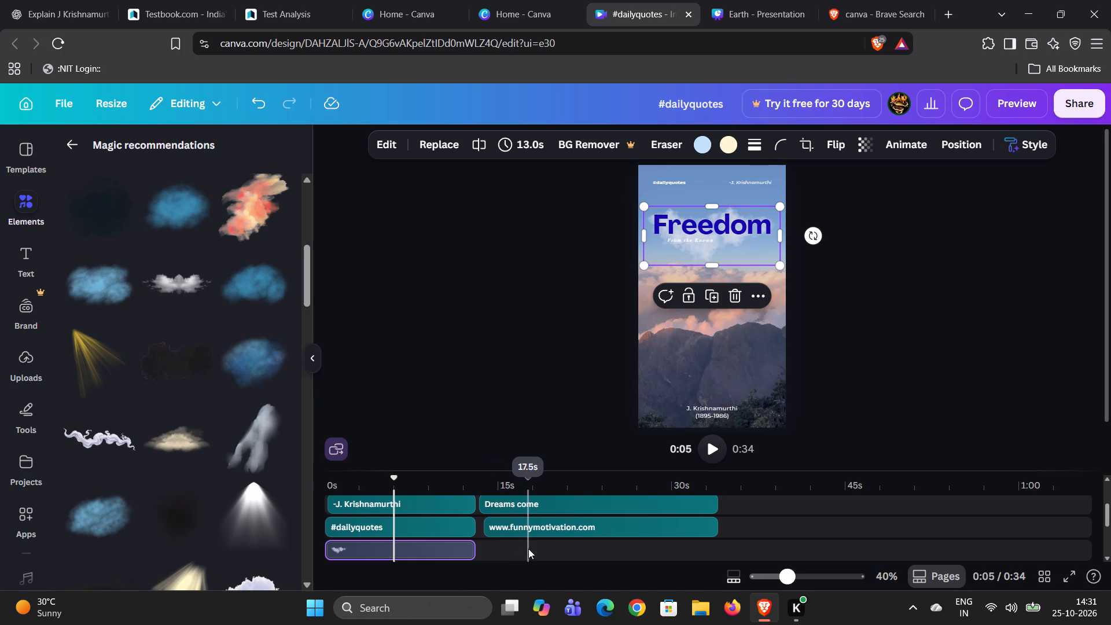
left_click(528, 547)
scroll(528, 547, "right", 1)
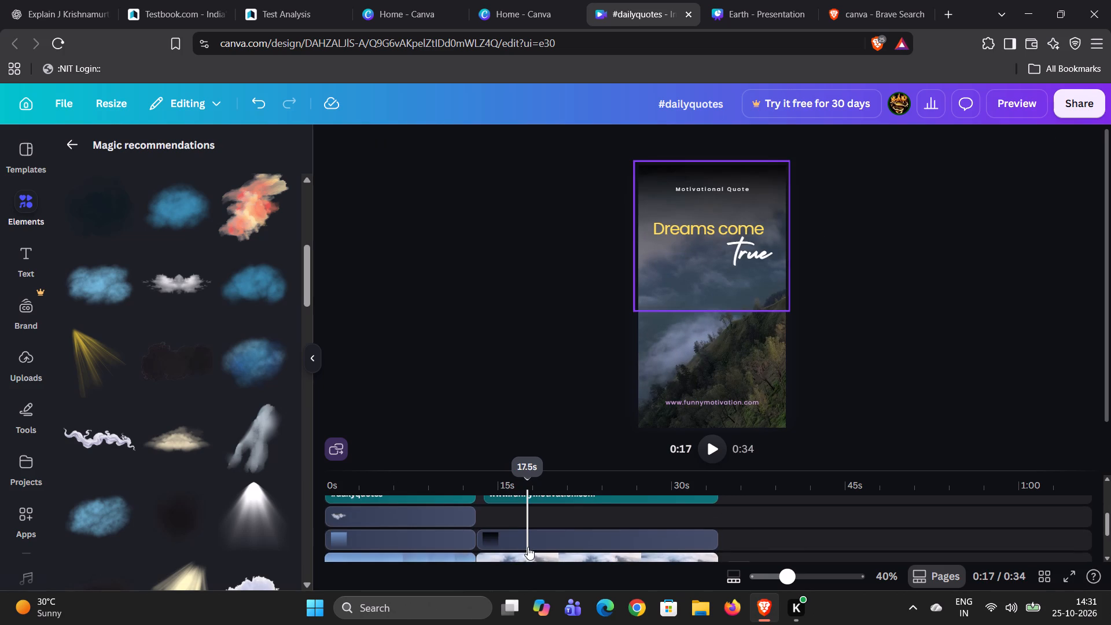
left_click(256, 505)
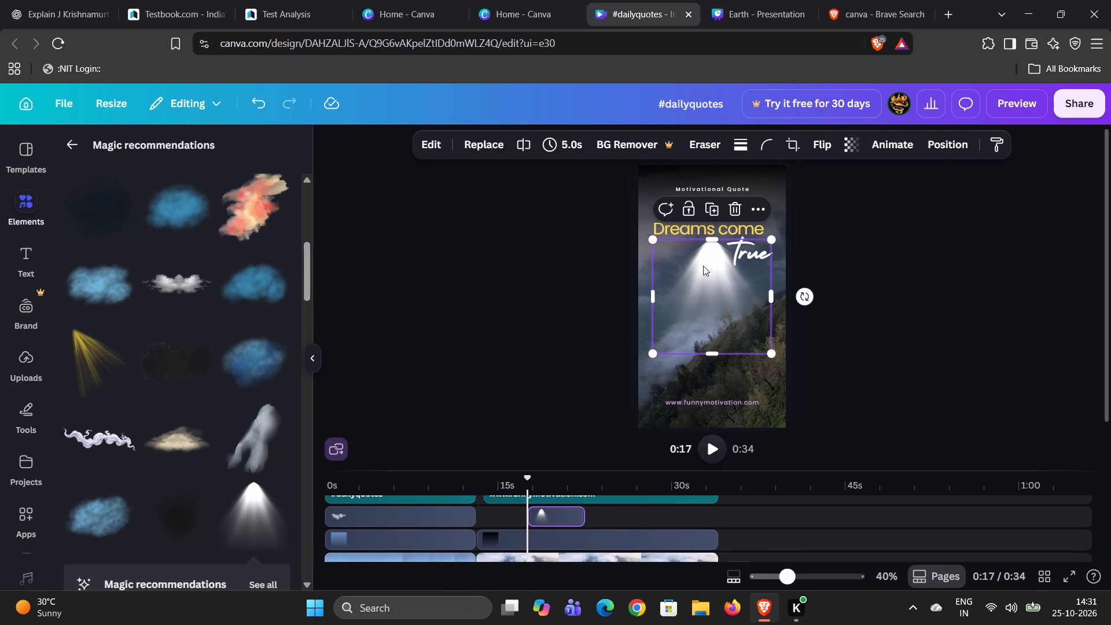
Stretch the light beam to about 1,113 wide, covering the page width, from the page's top edge to just above the web address.
left_click_drag(705, 281, 707, 192)
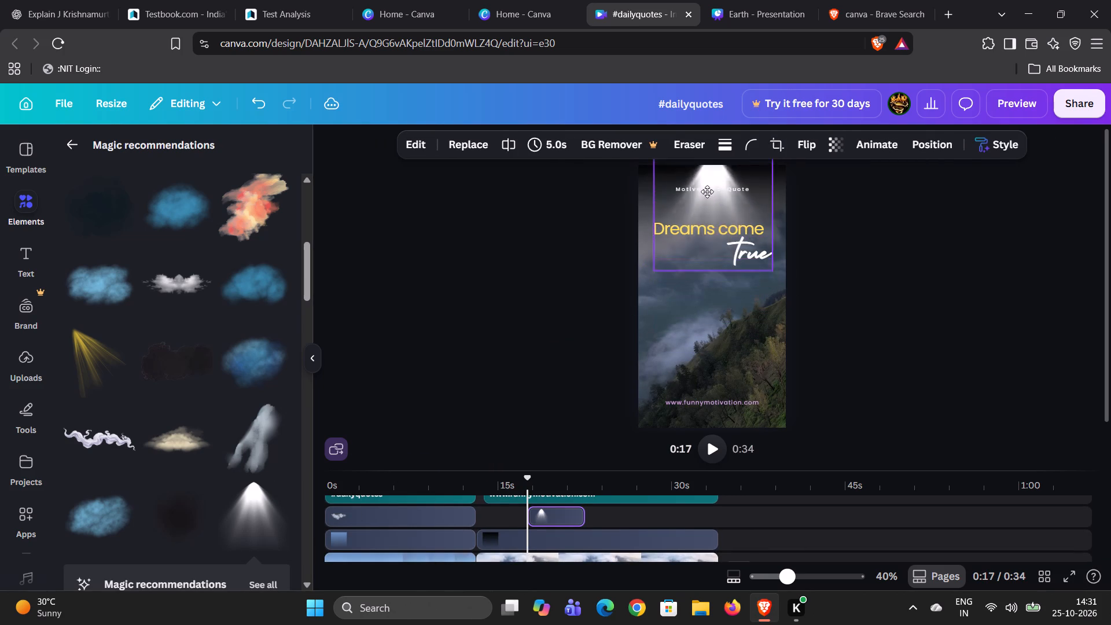
left_click_drag(707, 192, 708, 288)
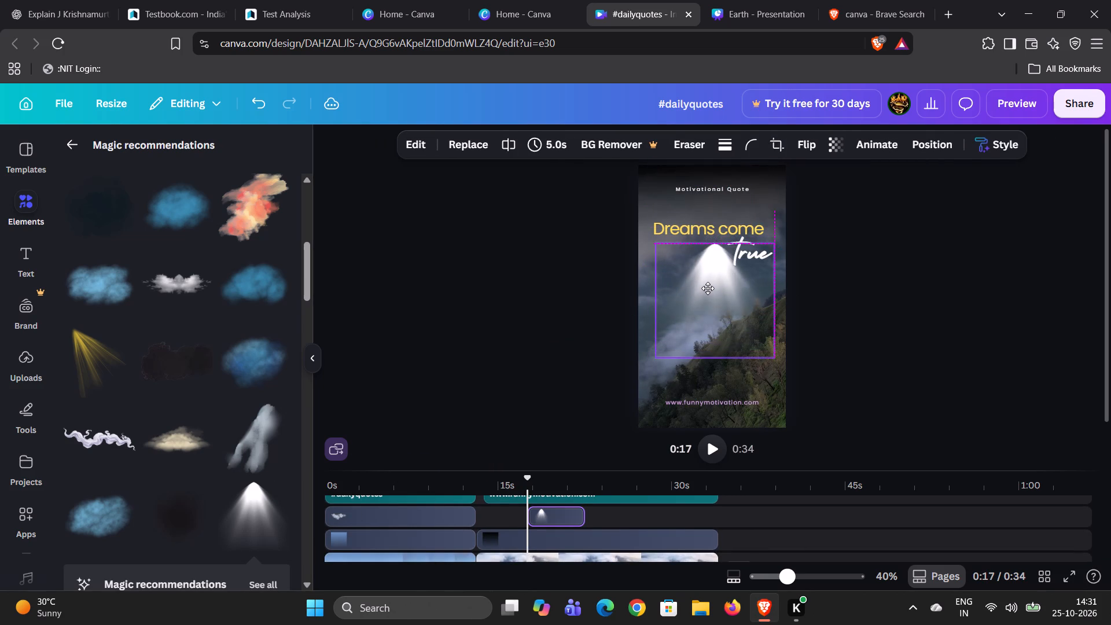
left_click_drag(708, 288, 699, 315)
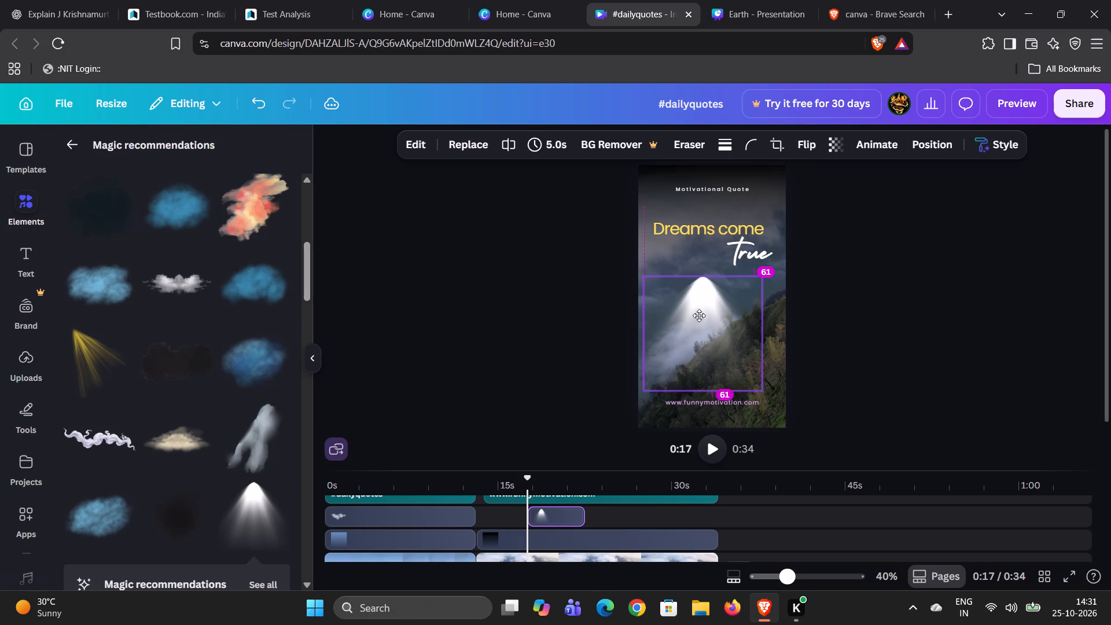
left_click_drag(699, 315, 699, 317)
left_click_drag(760, 334, 785, 335)
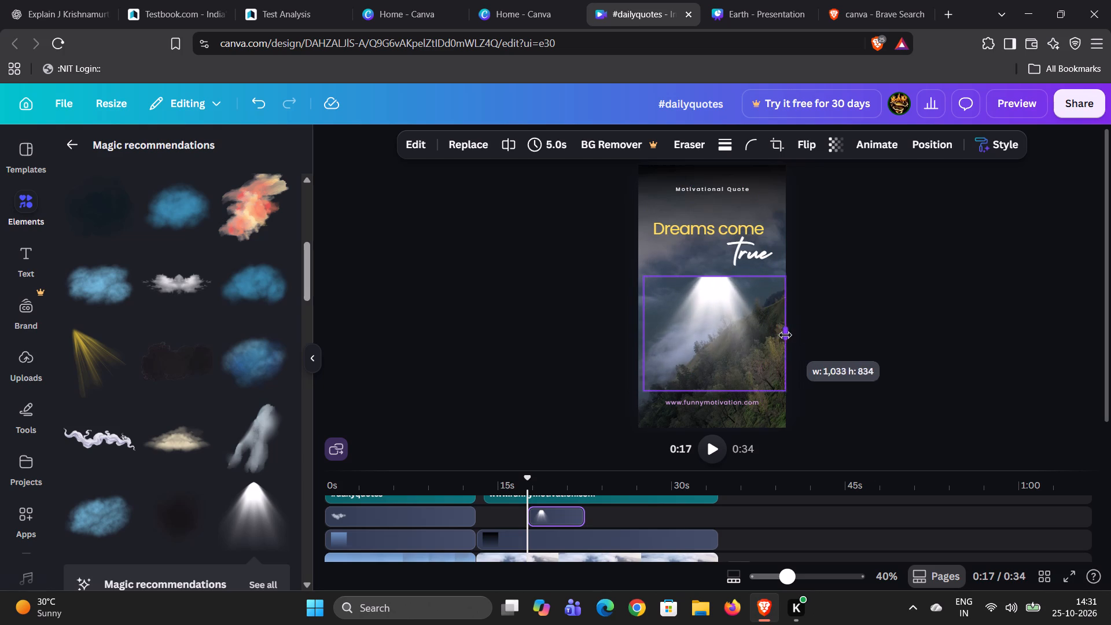
left_click_drag(785, 335, 790, 336)
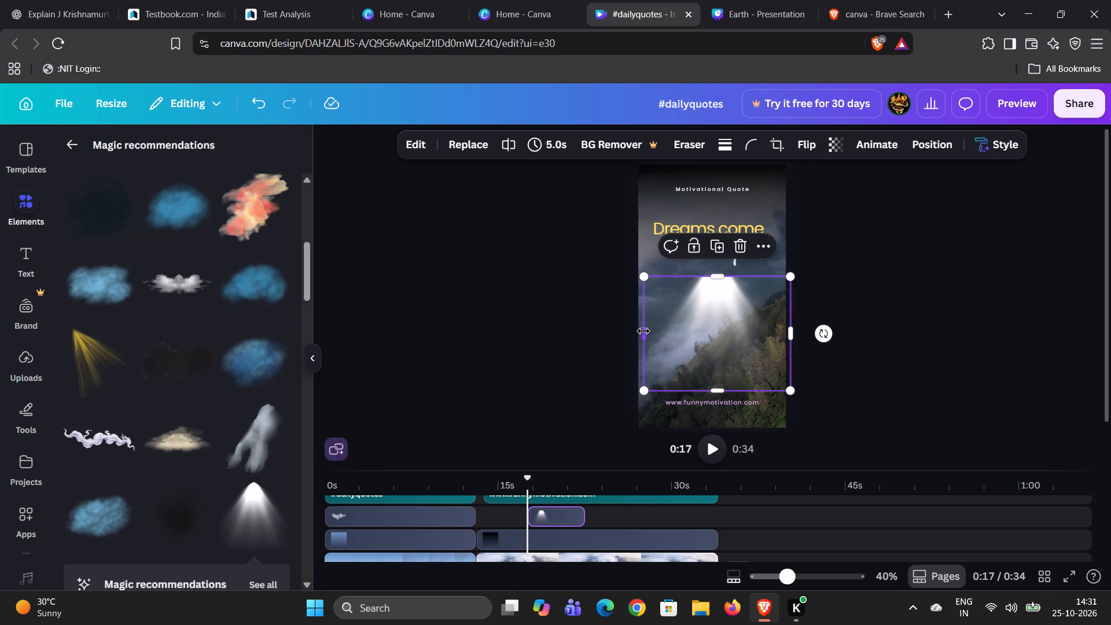
left_click(642, 330)
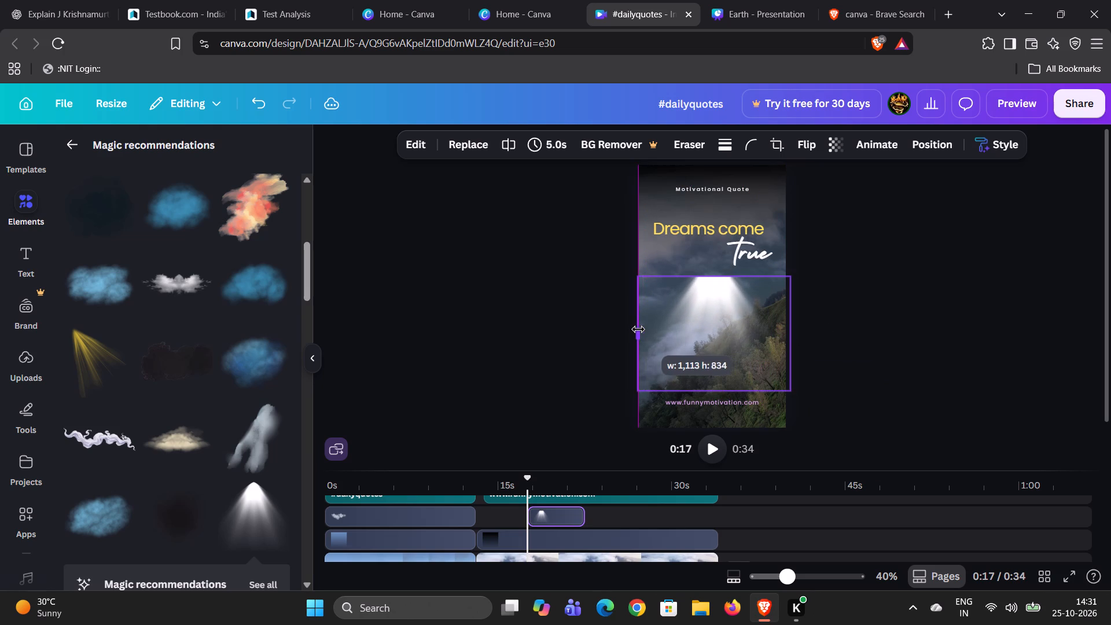
left_click_drag(715, 277, 719, 173)
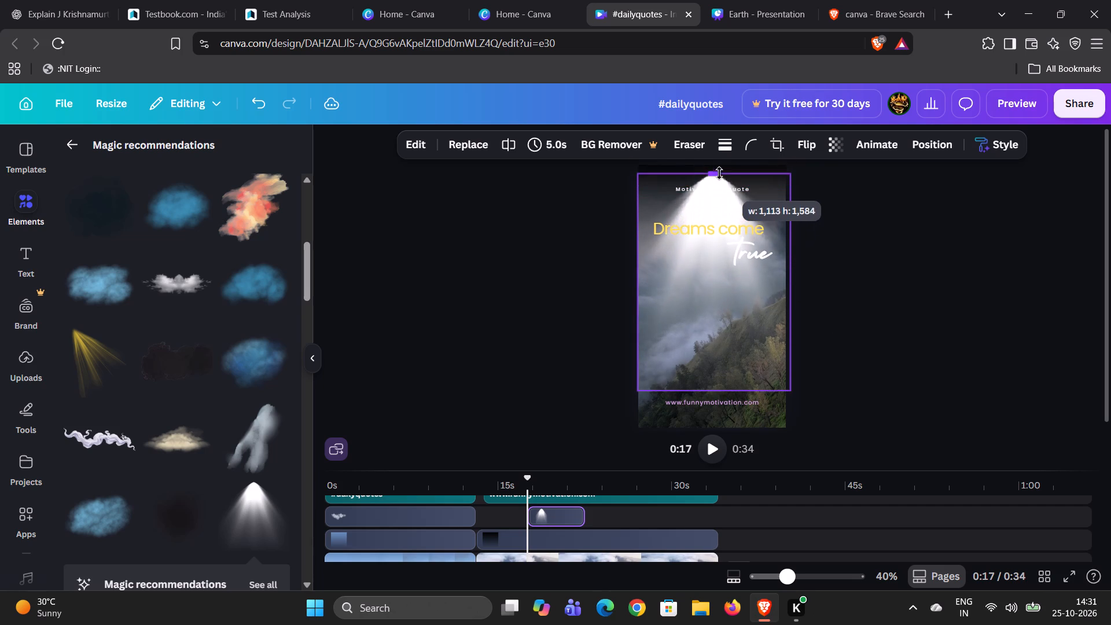
left_click_drag(719, 173, 720, 169)
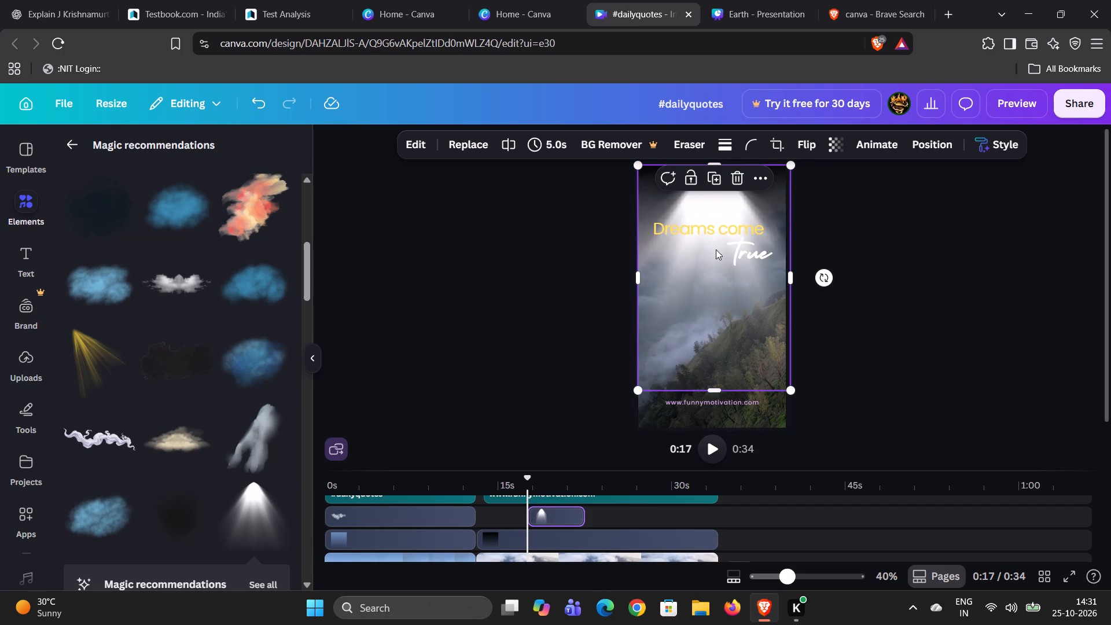
Move the light beam's layer to the start of the second page and extend it to 20.9 s, matching the page's length.
left_click_drag(558, 519, 536, 519)
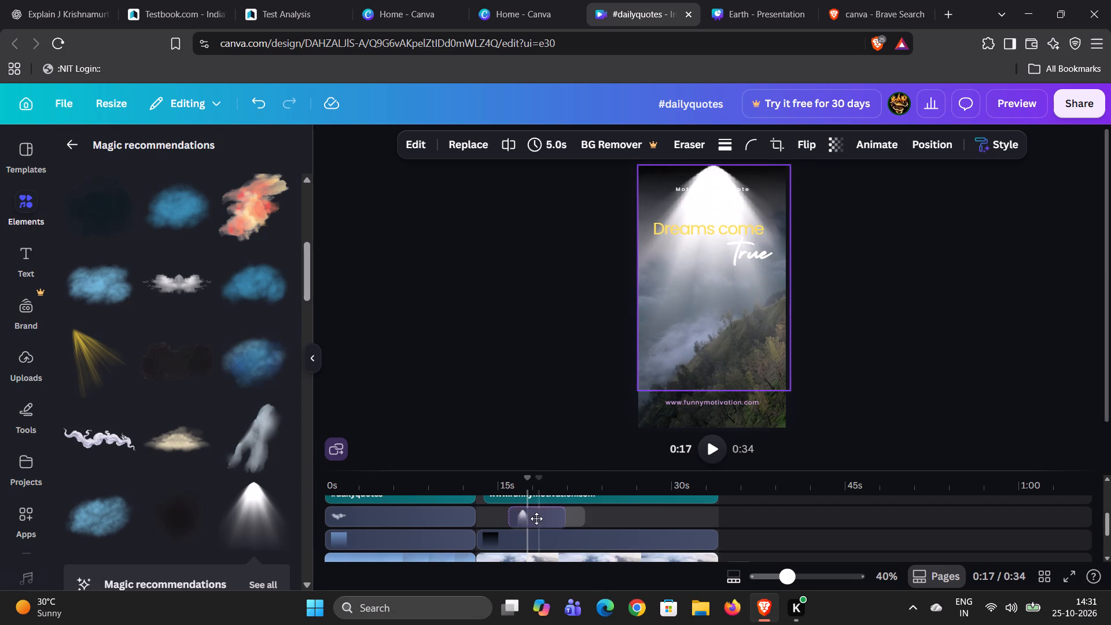
left_click_drag(536, 519, 506, 519)
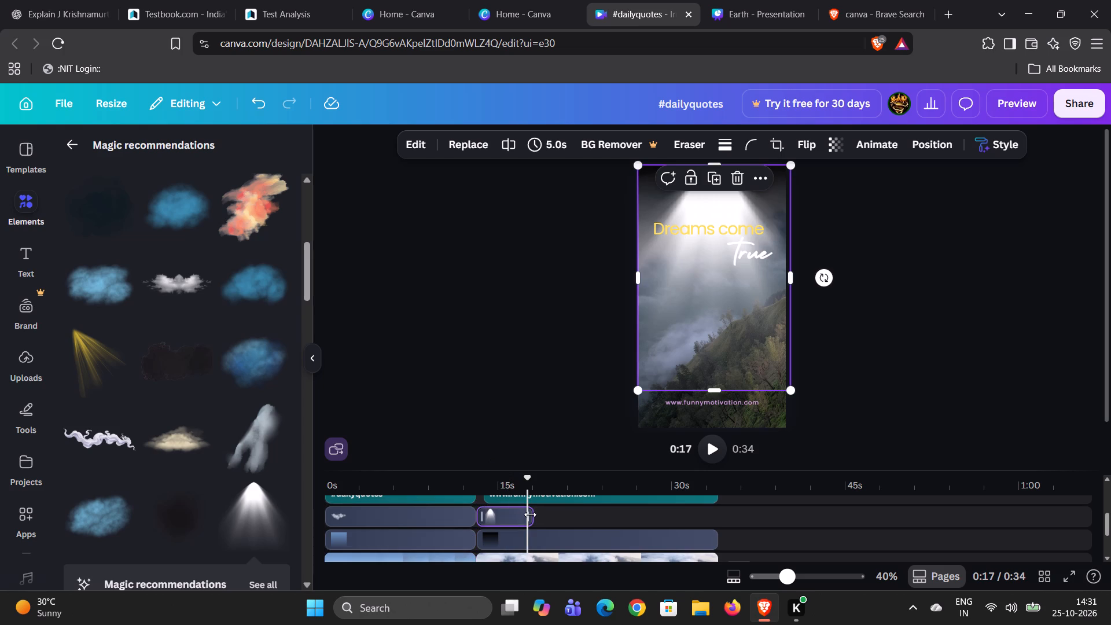
left_click_drag(530, 514, 712, 506)
left_click(540, 516)
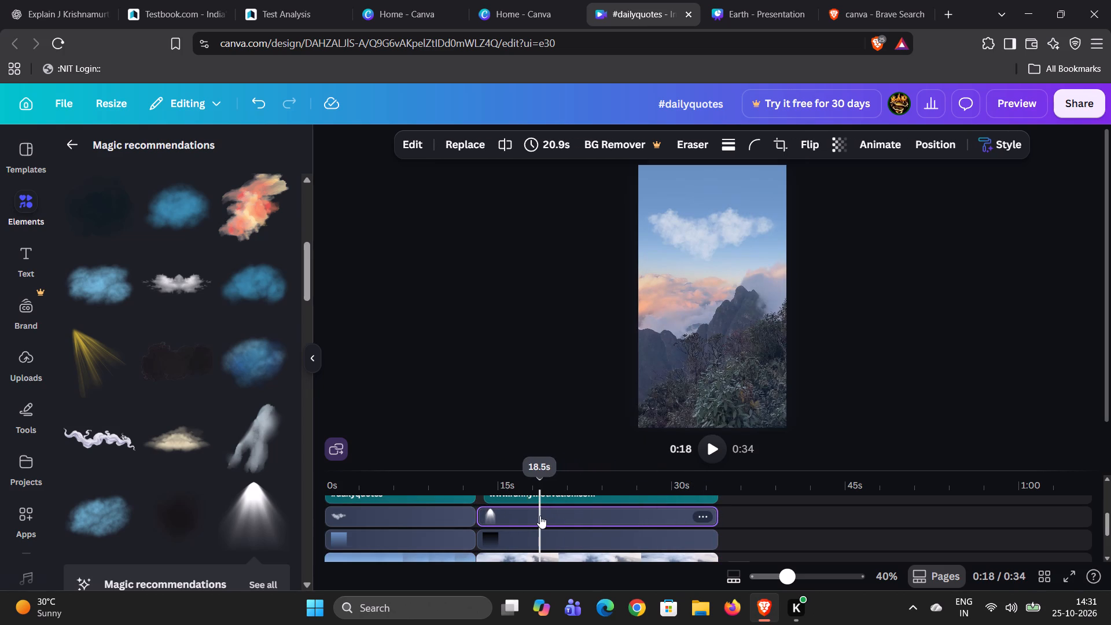
Set the "Motivational Quote" text on the second page to size 29.7 and colour it black.
scroll(695, 272, "up", 1)
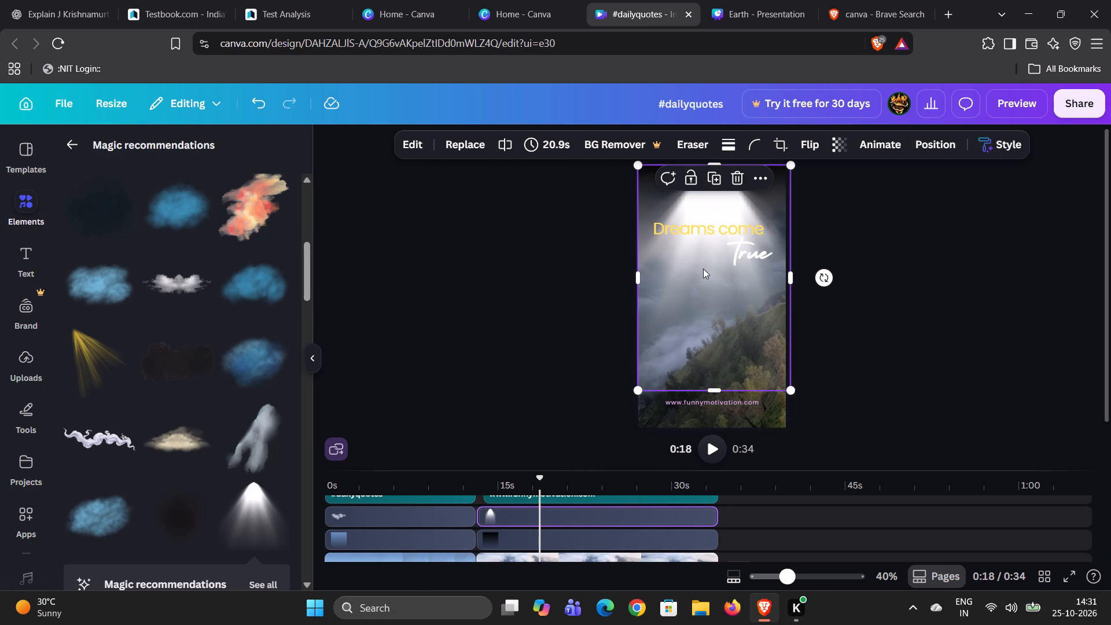
left_click(827, 226)
left_click(716, 192)
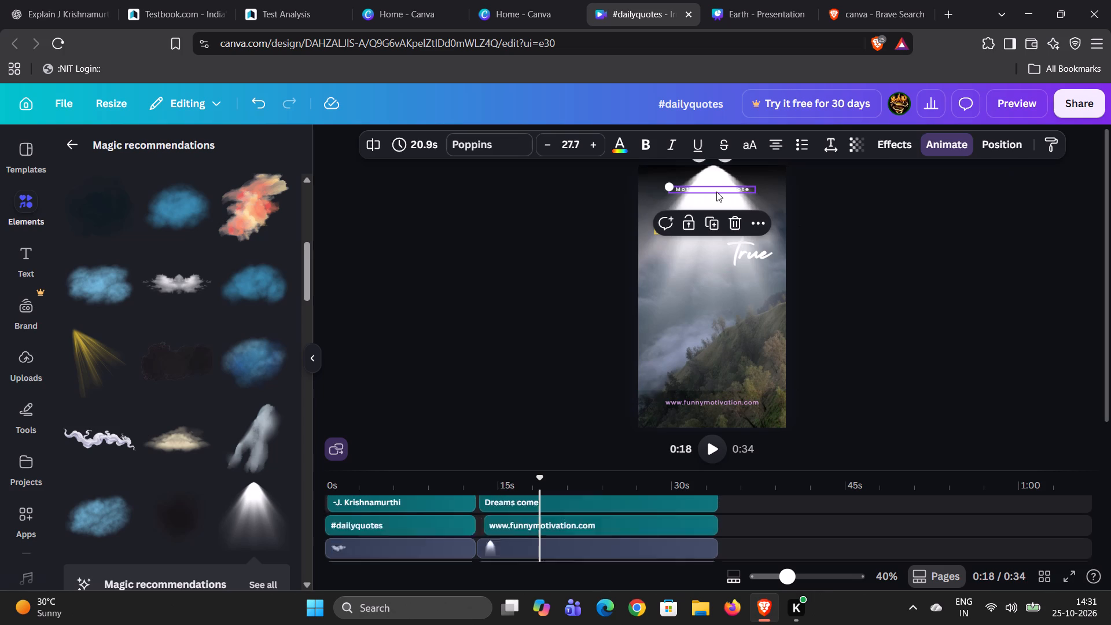
left_click(669, 185)
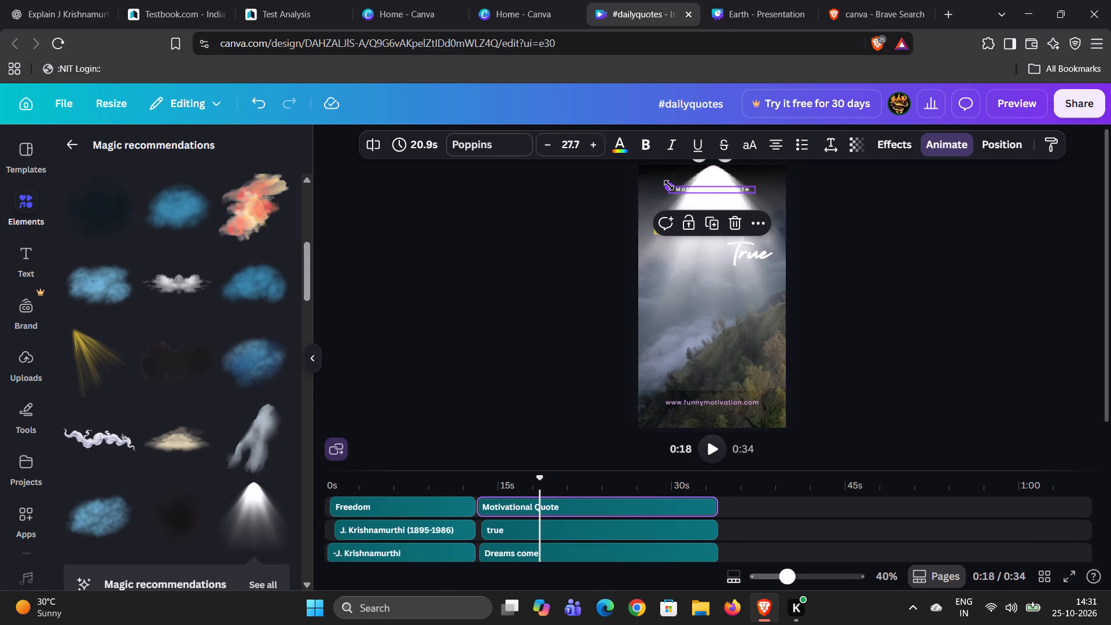
left_click(590, 147)
left_click(590, 147)
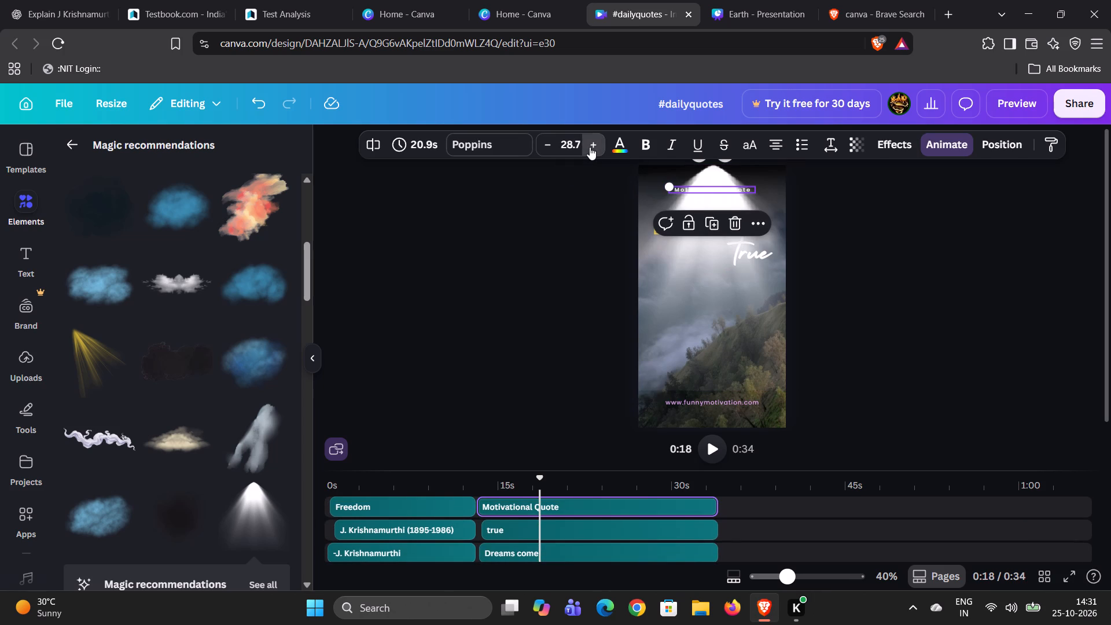
left_click(622, 150)
left_click(283, 253)
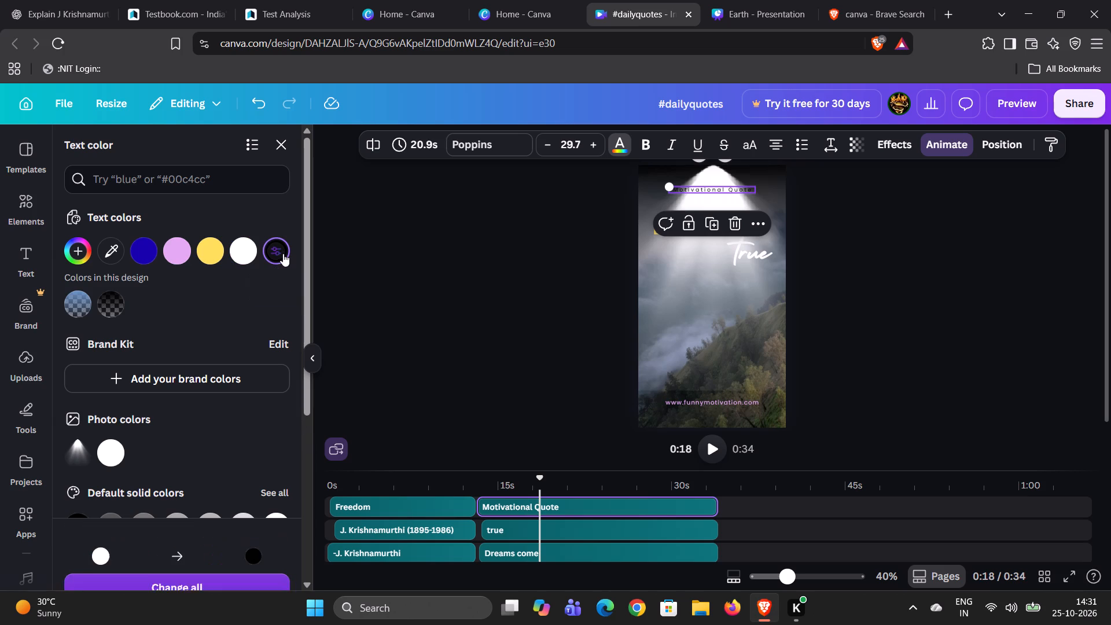
left_click(724, 185)
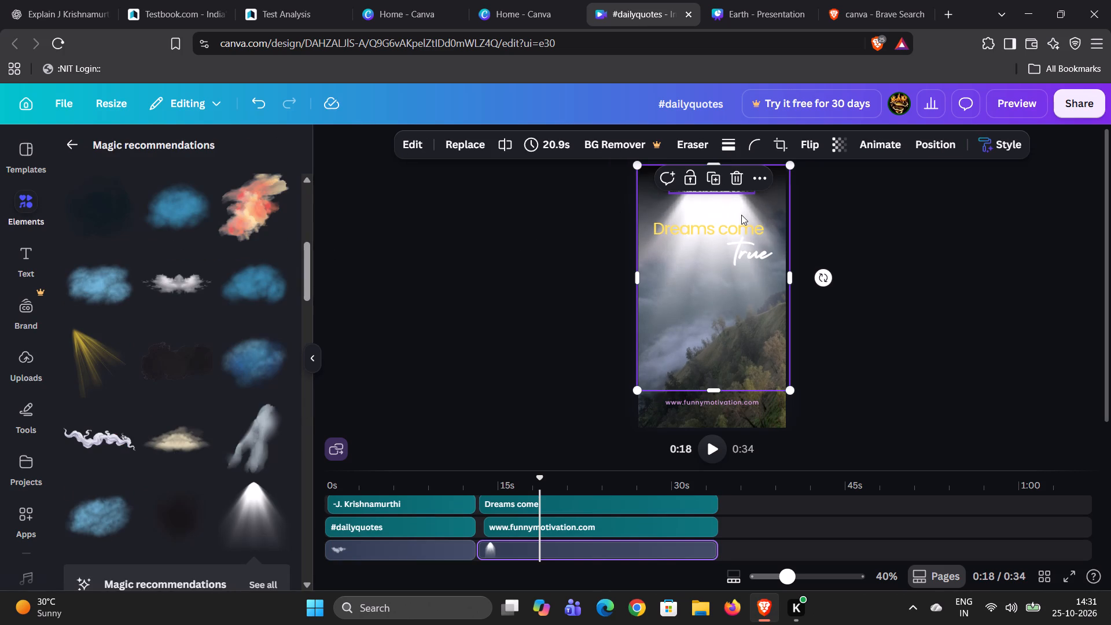
key("ctrl+z")
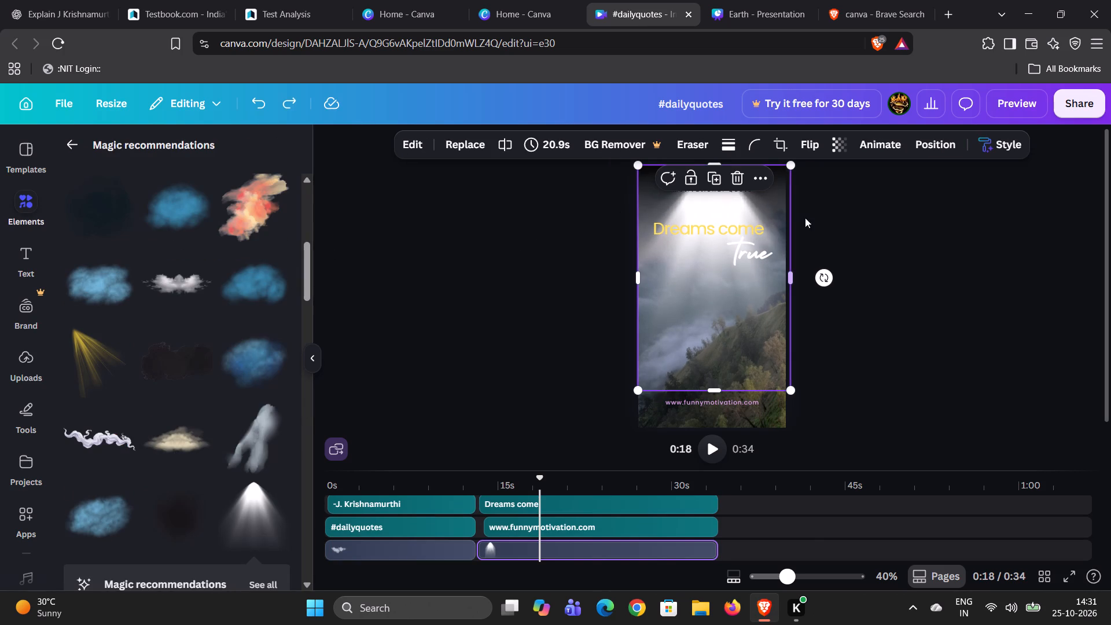
Move the "Motivational Quote" text down the light beam to just above the "Dreams come" title.
left_click(811, 228)
left_click_drag(723, 190, 724, 201)
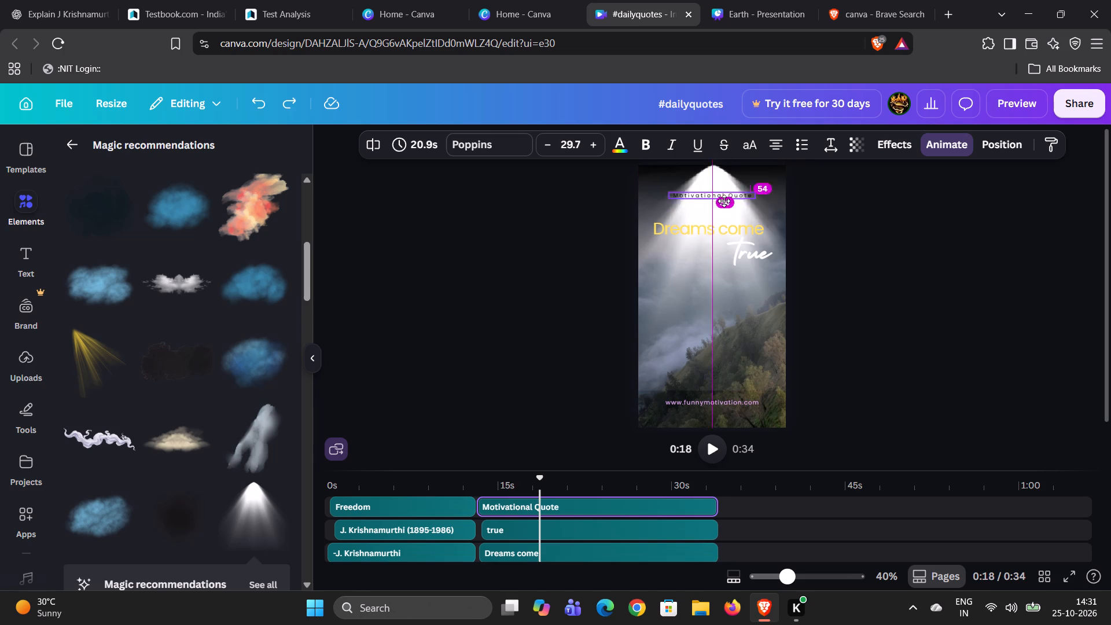
left_click_drag(724, 201, 727, 214)
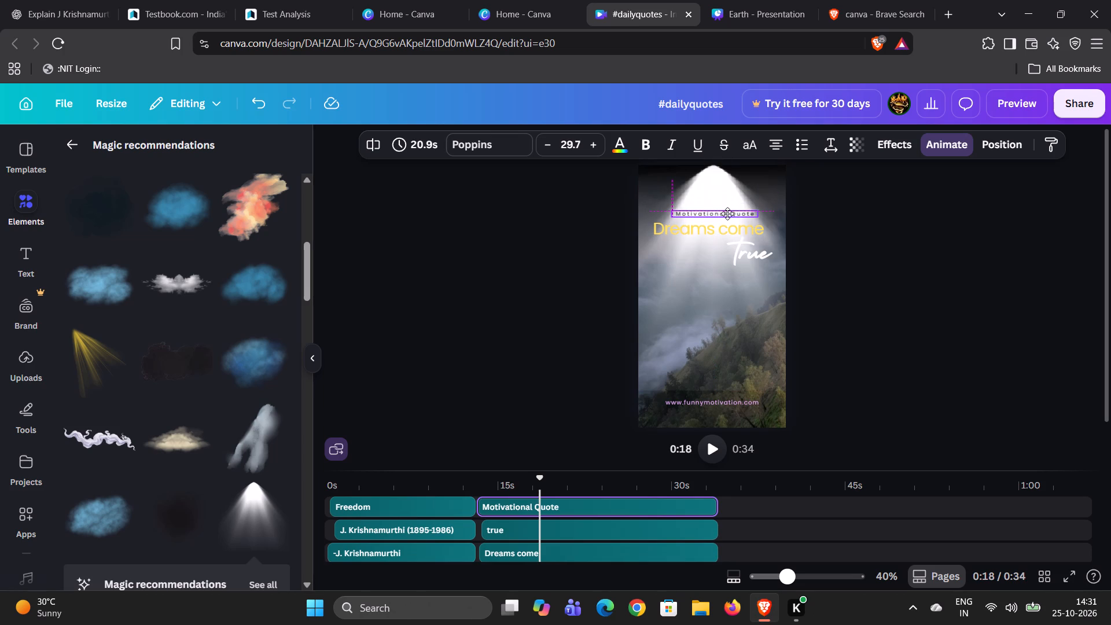
left_click_drag(727, 214, 725, 213)
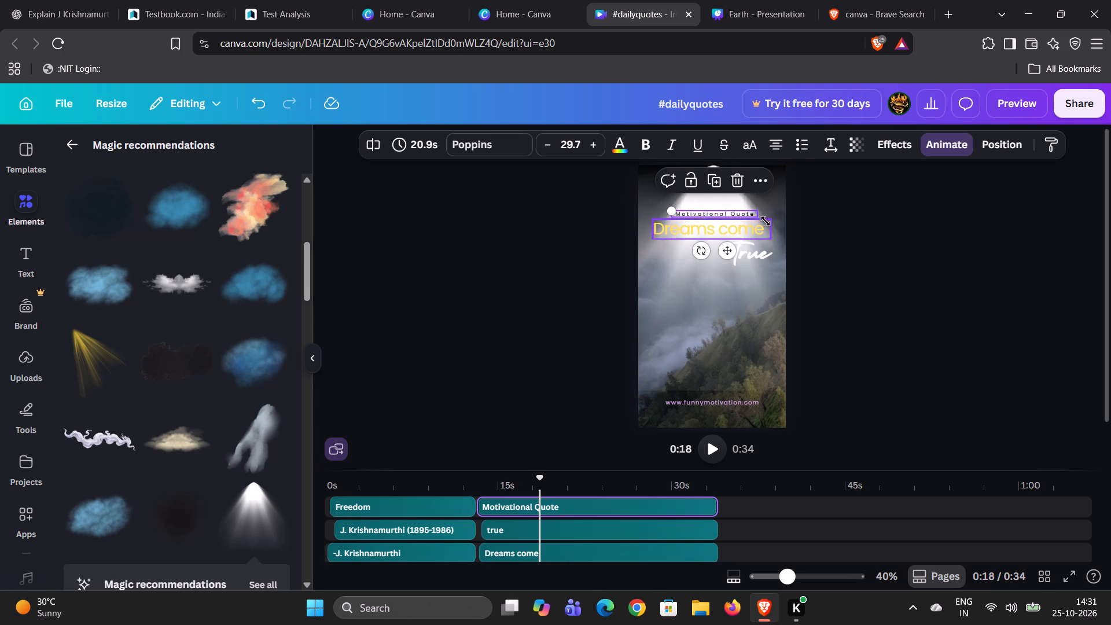
left_click(806, 220)
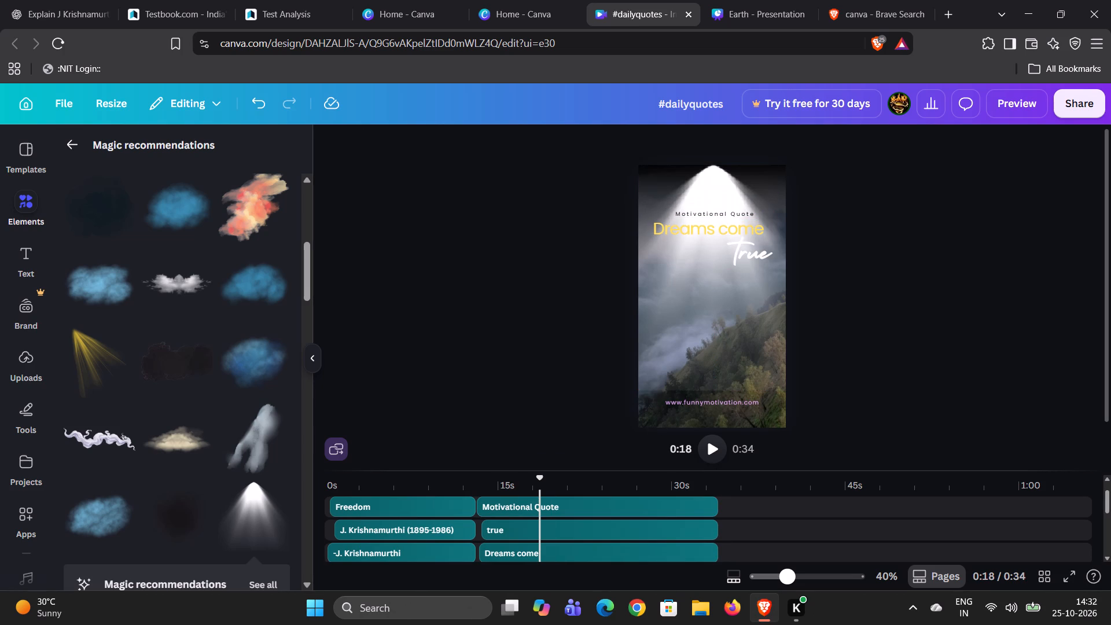
Play the reel from 0 s into the second page to review both pages, and pause at about 23 s.
left_click_drag(540, 481, 320, 496)
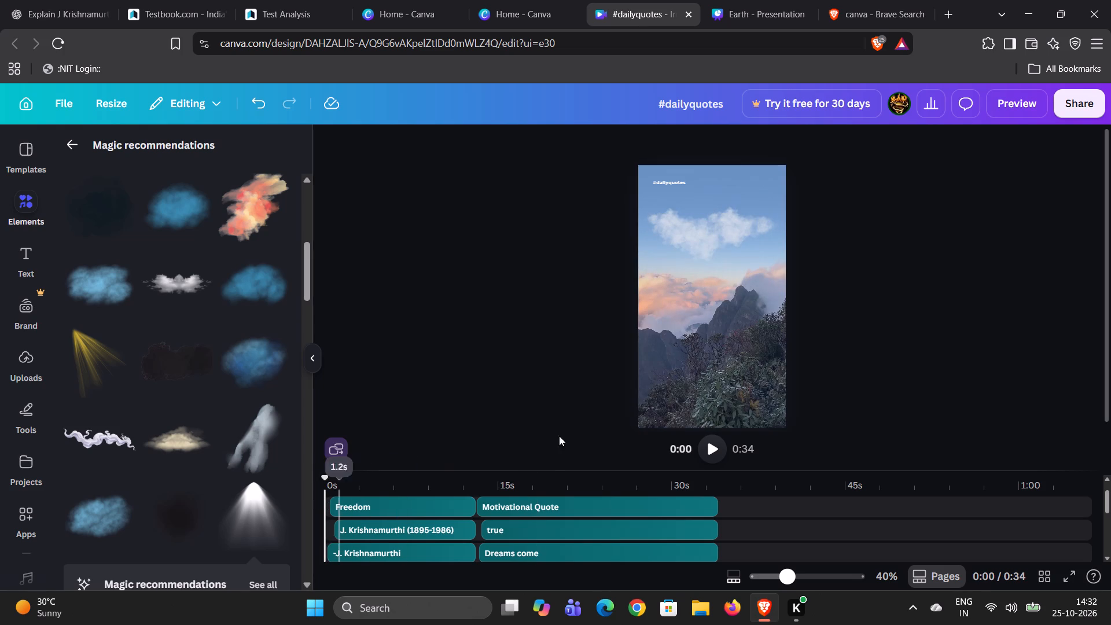
left_click(709, 453)
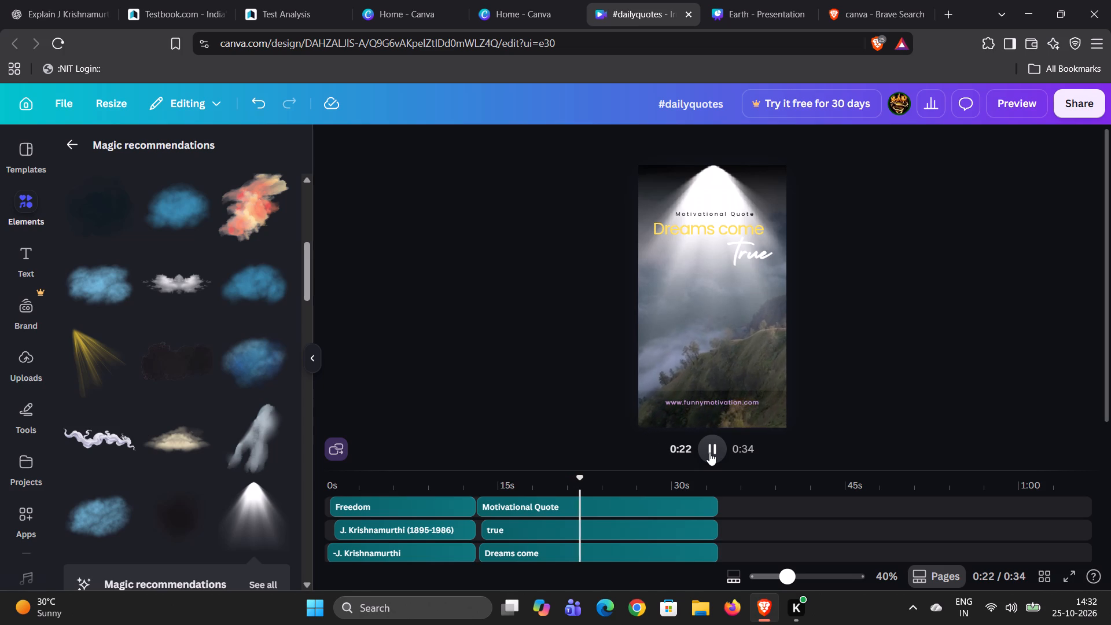
left_click(729, 362)
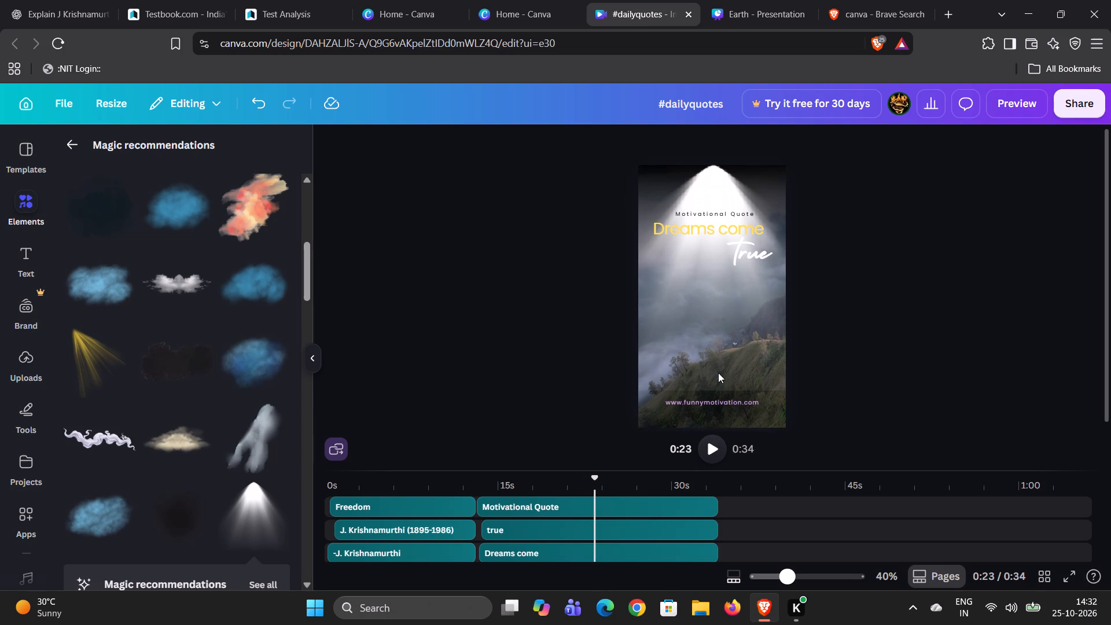
Stretch the light beam's lower edge down past the bottom of the second page, covering the web address area.
left_click(718, 374)
left_click_drag(714, 388, 719, 435)
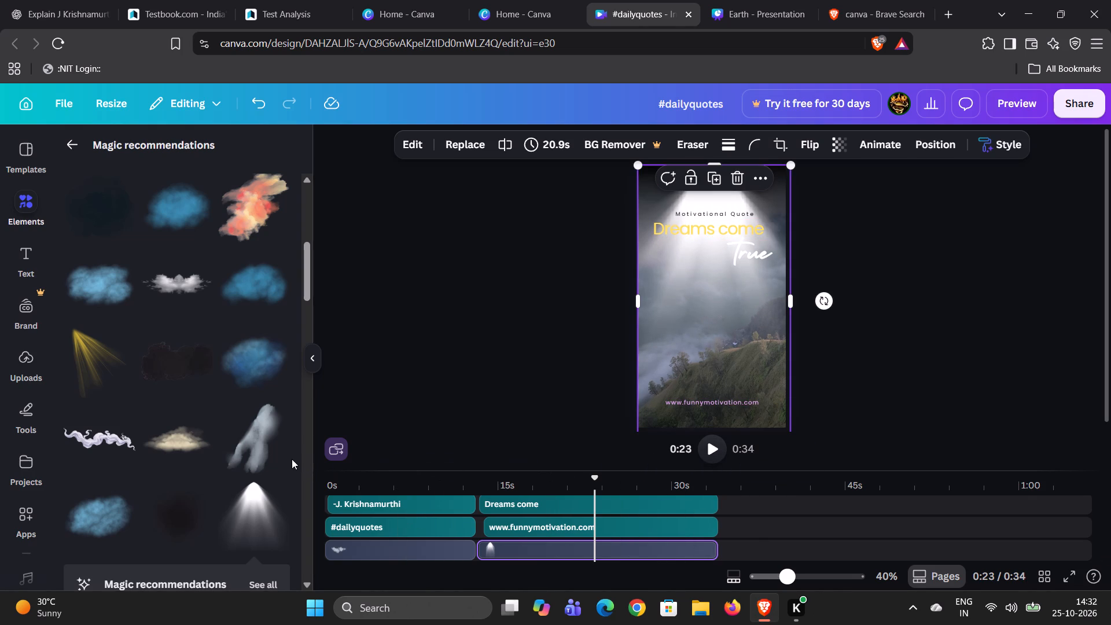
Browse the recommended elements for further graphics to use on the second page.
scroll(238, 486, "down", 4)
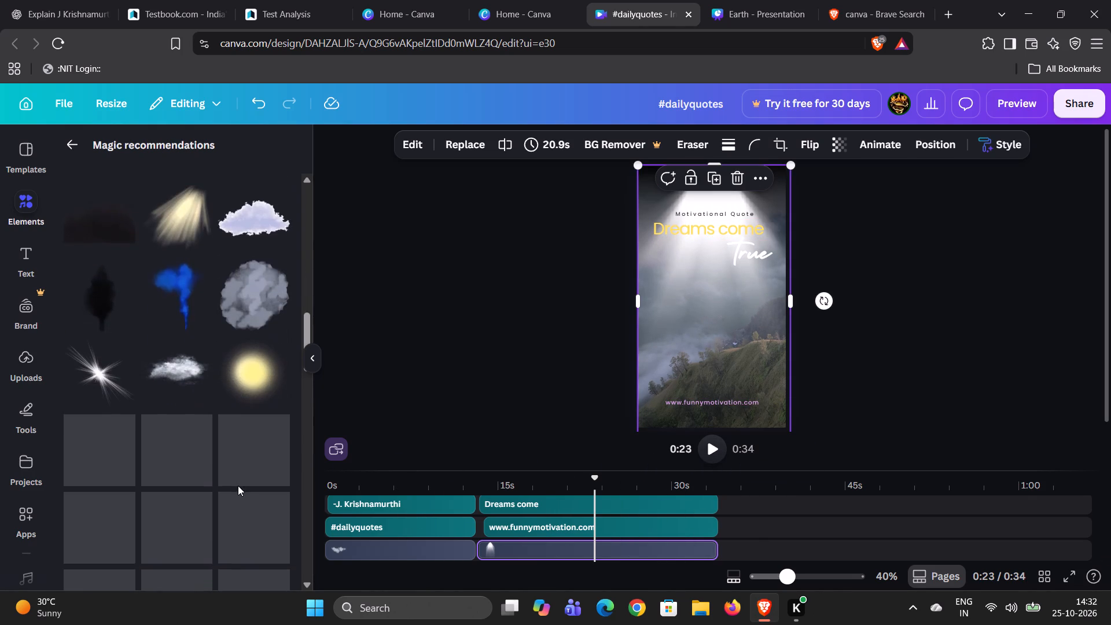
scroll(238, 486, "down", 3)
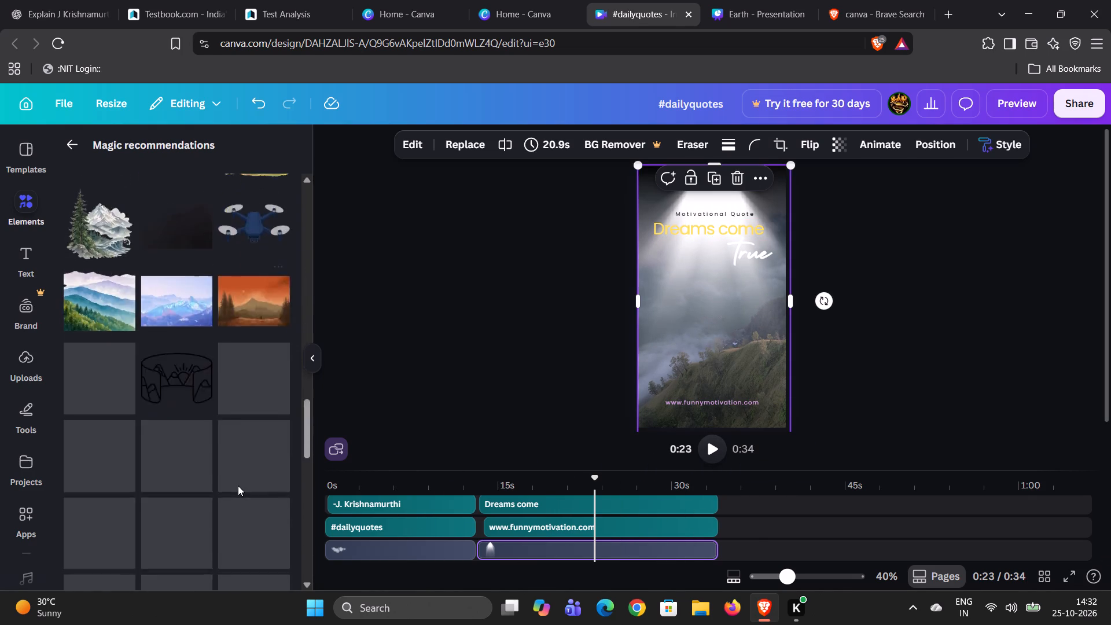
scroll(238, 486, "down", 1)
scroll(238, 486, "up", 3)
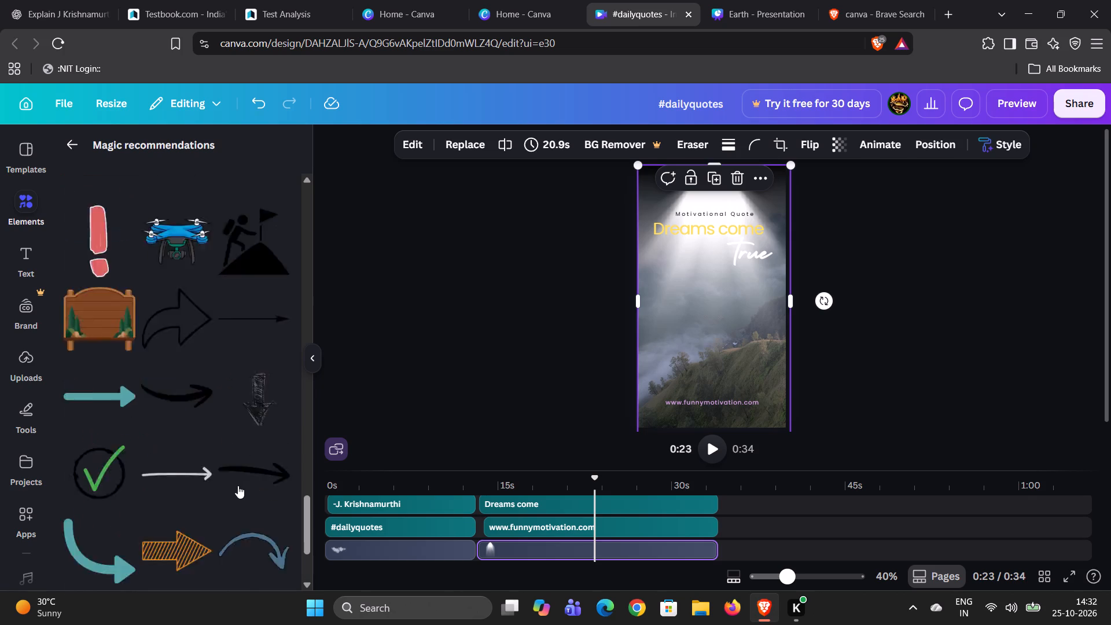
scroll(238, 486, "up", 17)
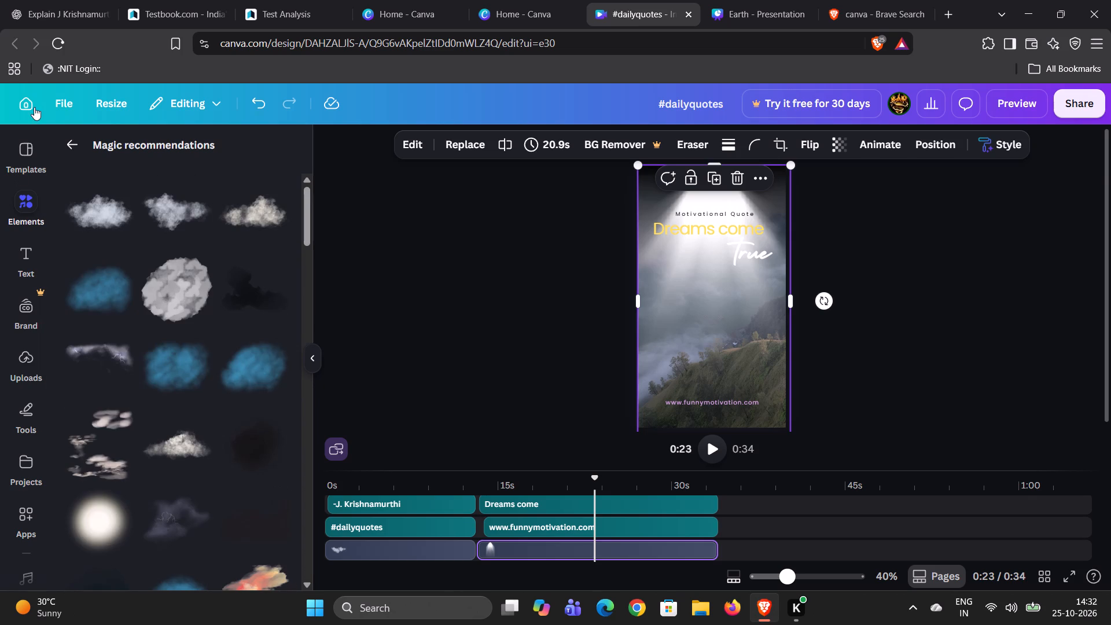
Leave the reel for the home page and search for "happy diwali" designs.
left_click(34, 106)
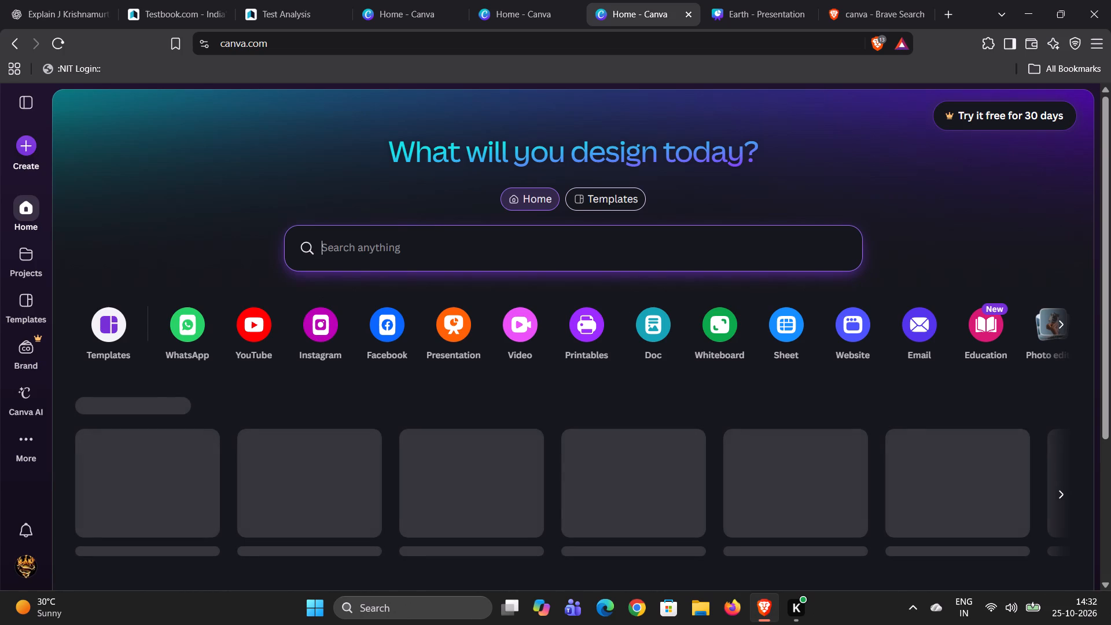
left_click(446, 238)
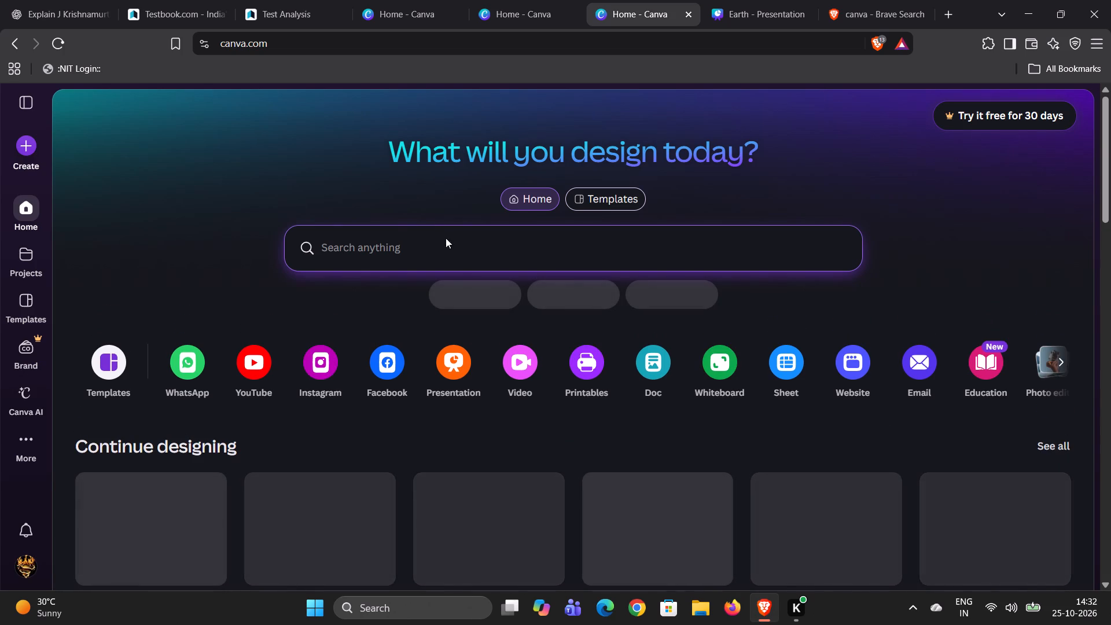
type("diwali")
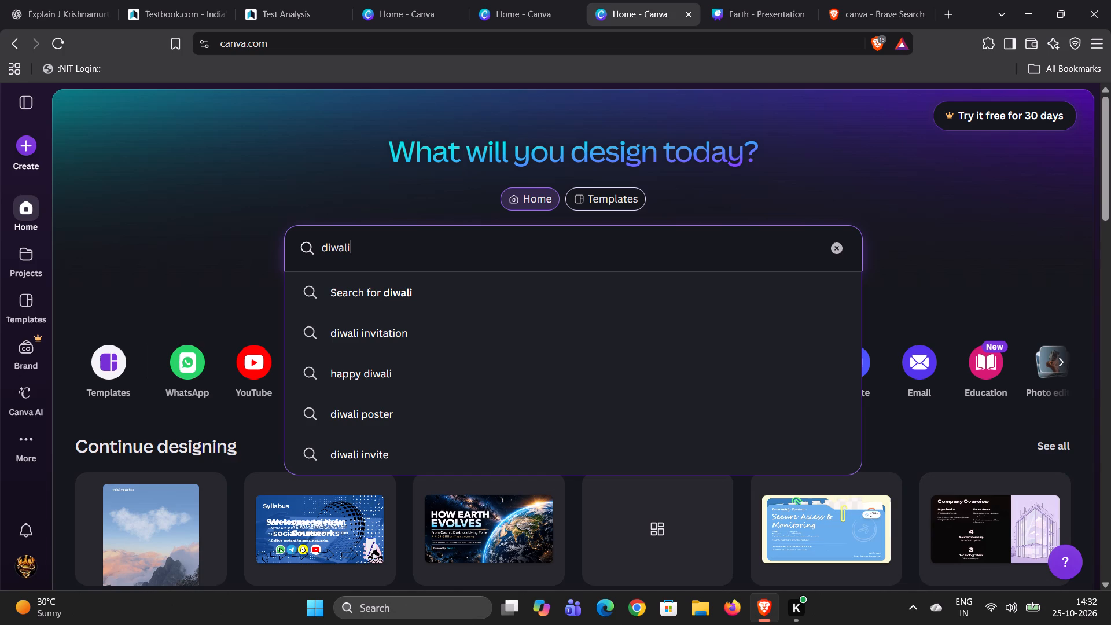
key("space")
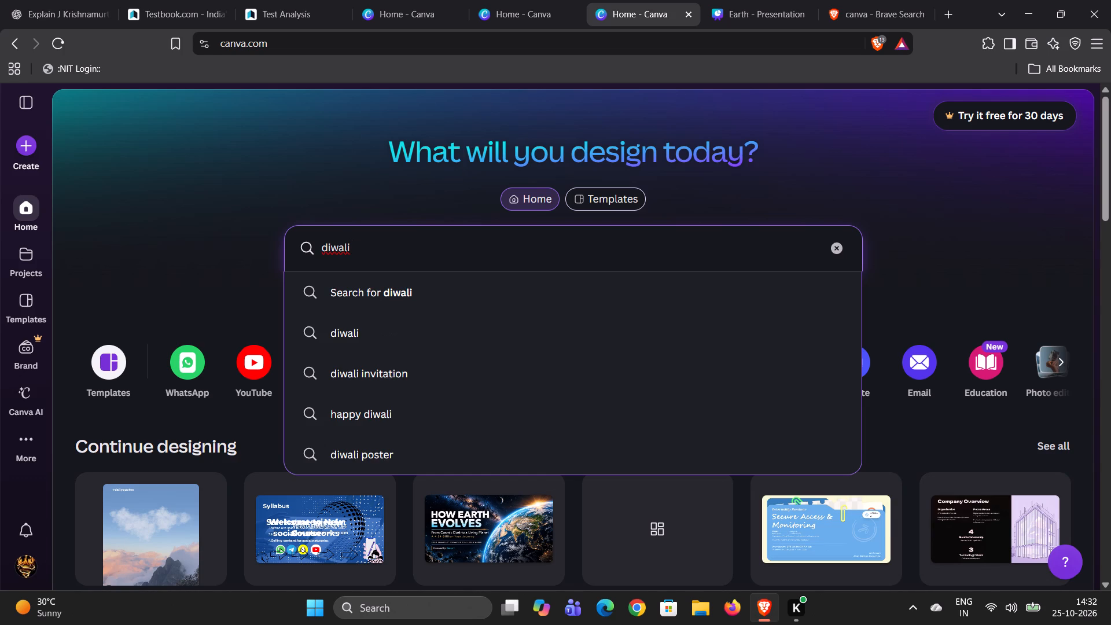
left_click(379, 421)
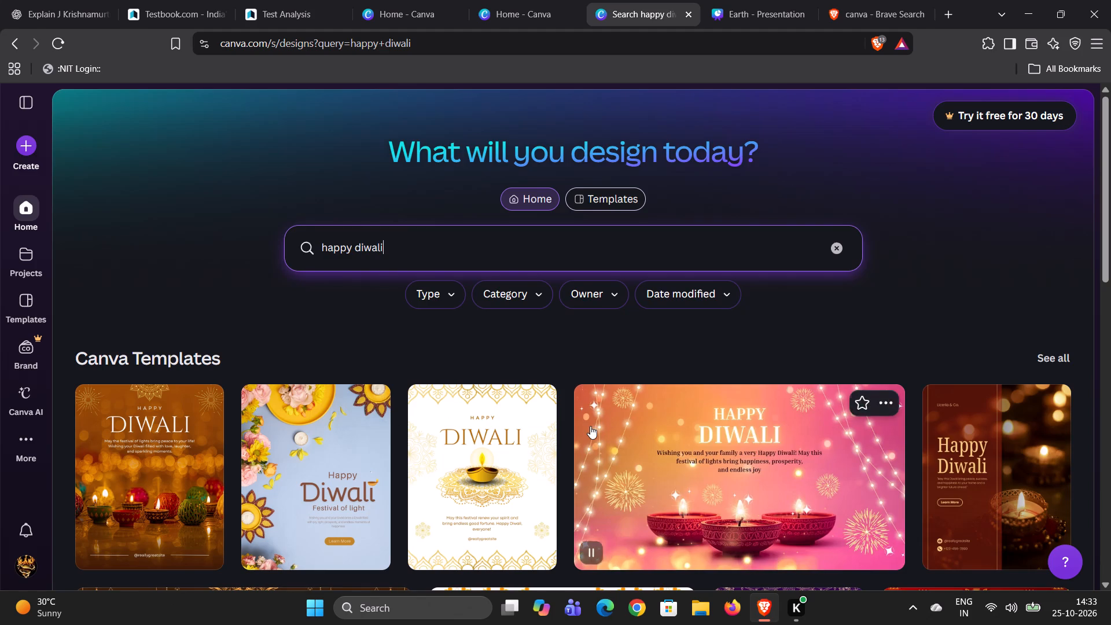
Expand and look through the Happy Diwali template results.
scroll(590, 426, "down", 3)
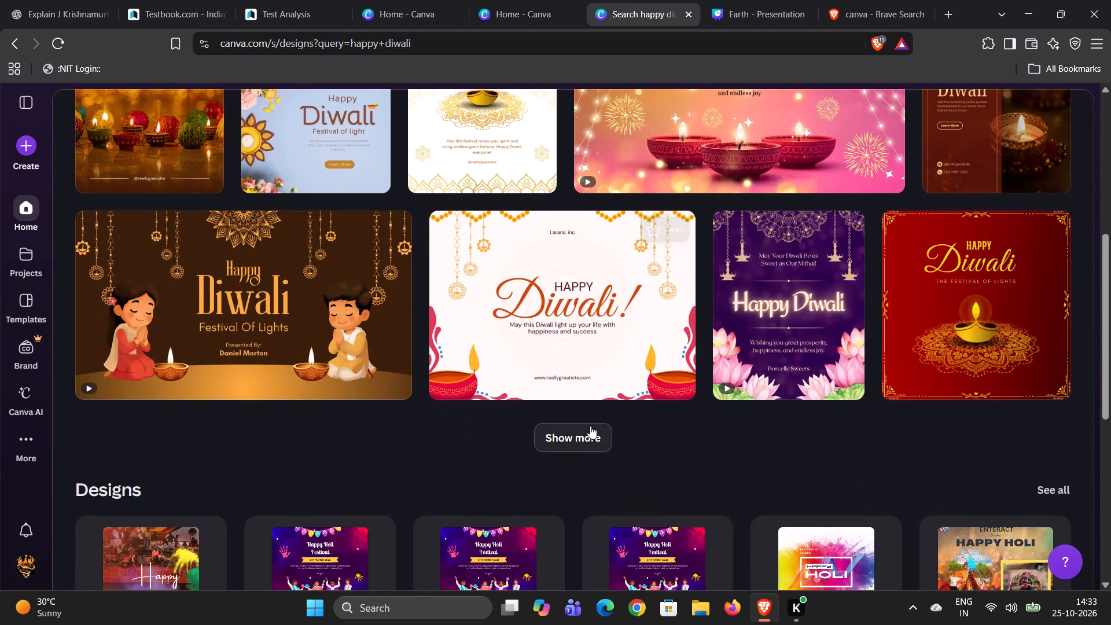
scroll(590, 426, "down", 2)
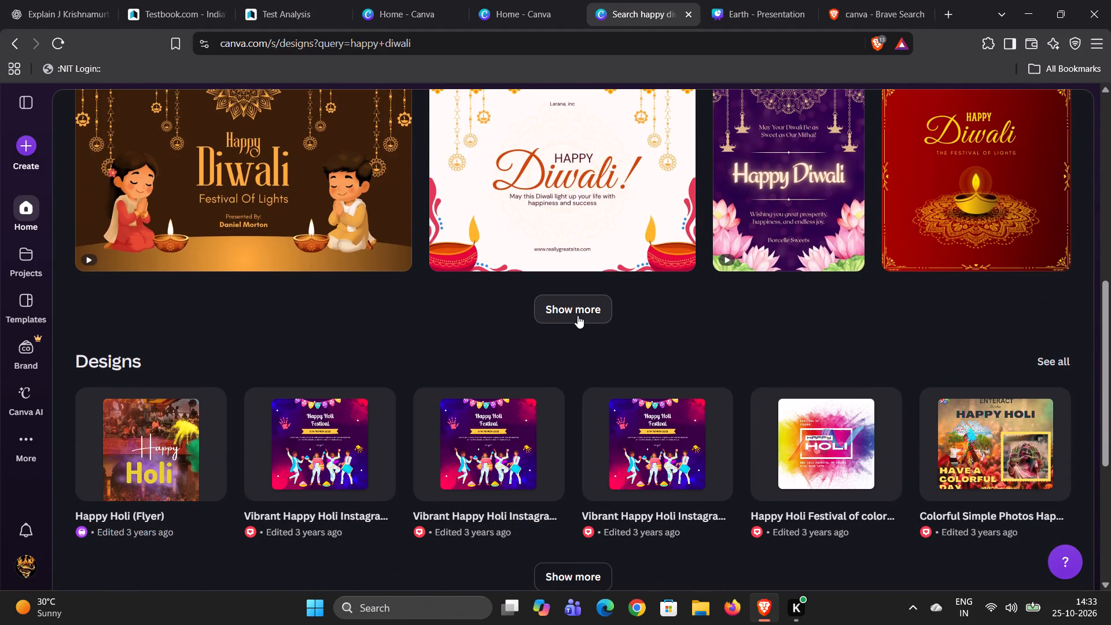
left_click(575, 310)
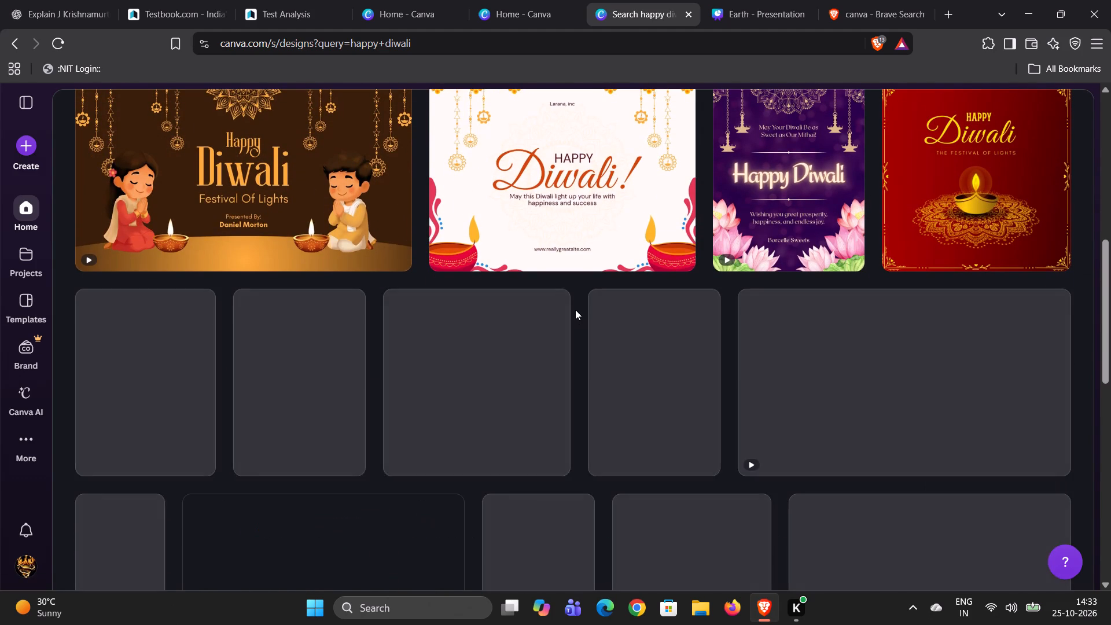
scroll(575, 310, "down", 2)
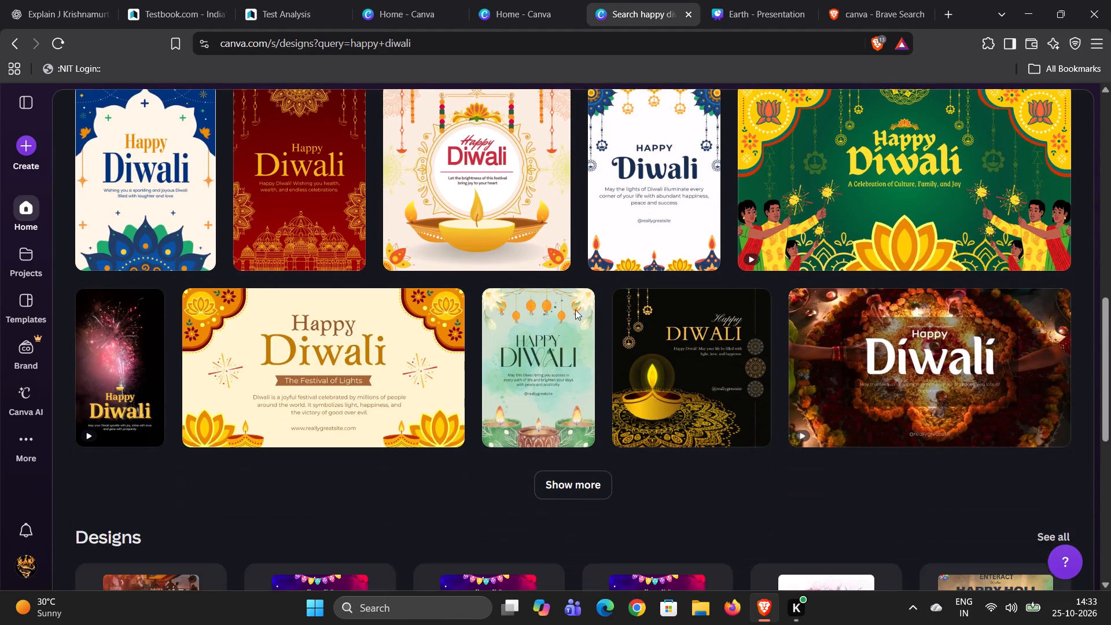
scroll(575, 310, "down", 1)
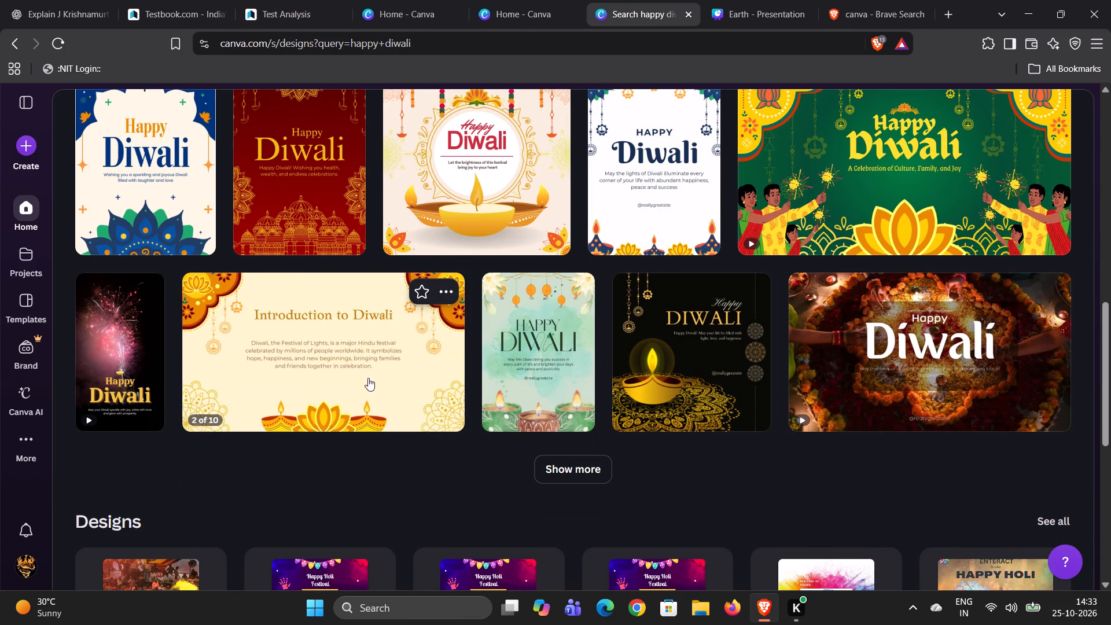
scroll(523, 378, "up", 6)
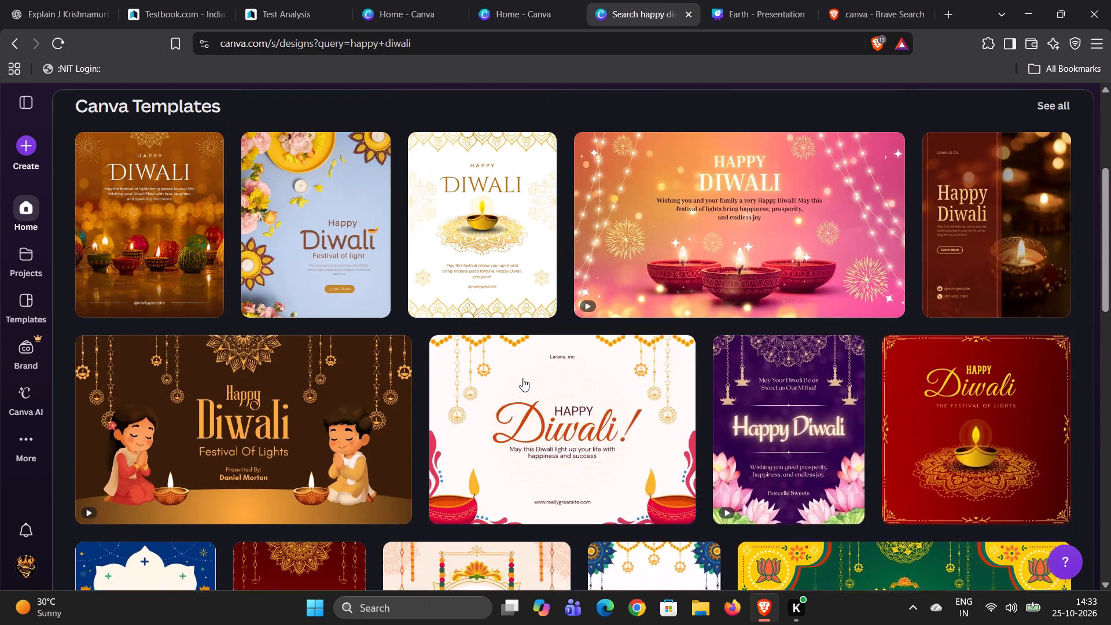
scroll(523, 378, "up", 2)
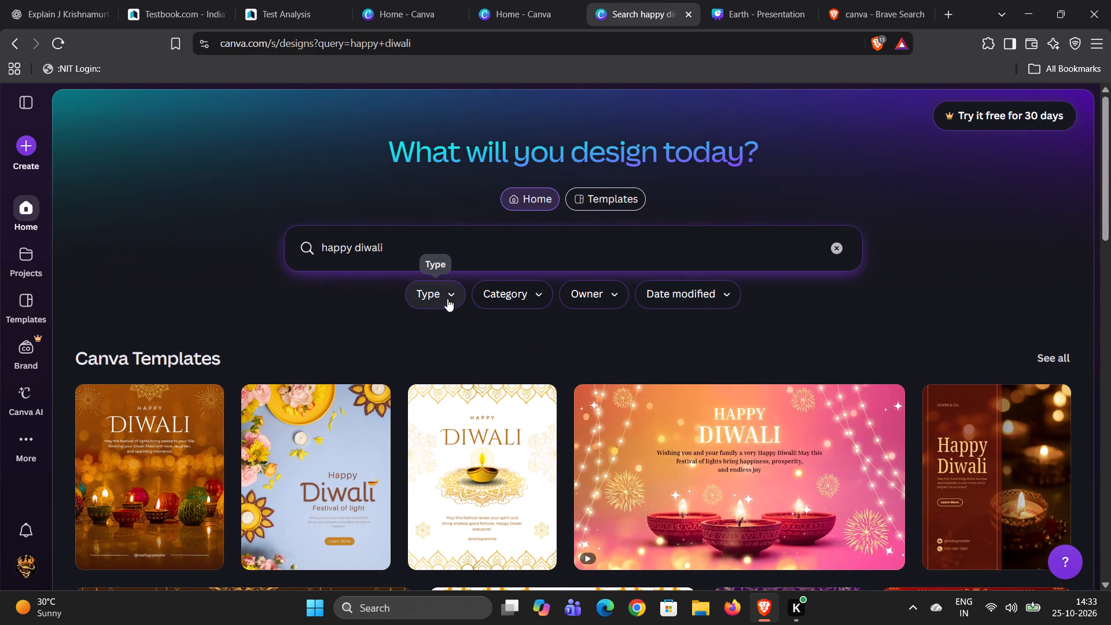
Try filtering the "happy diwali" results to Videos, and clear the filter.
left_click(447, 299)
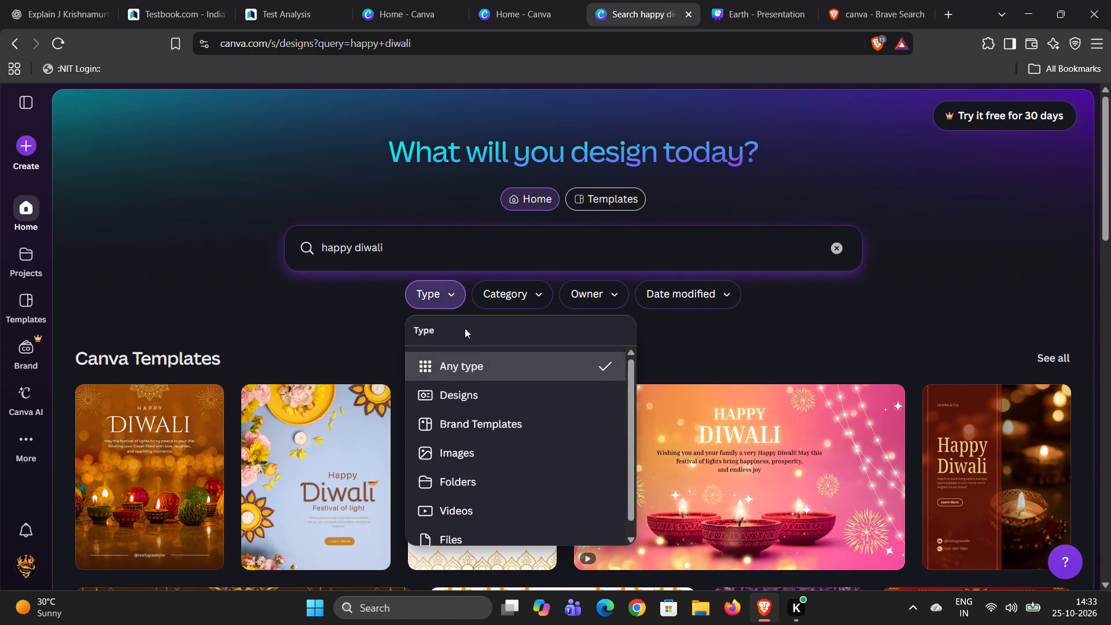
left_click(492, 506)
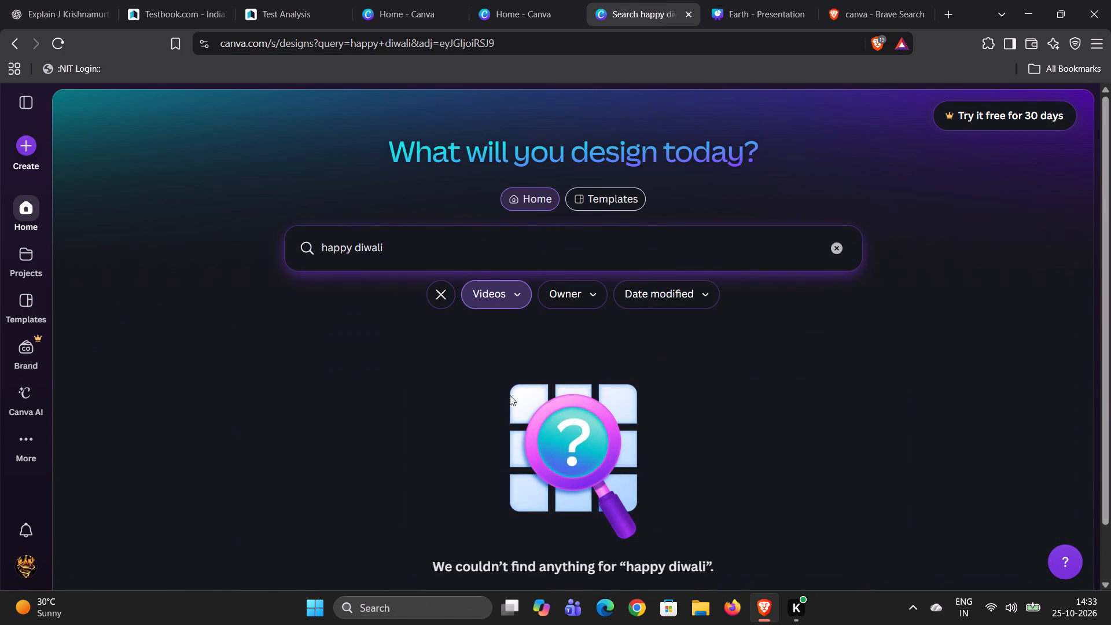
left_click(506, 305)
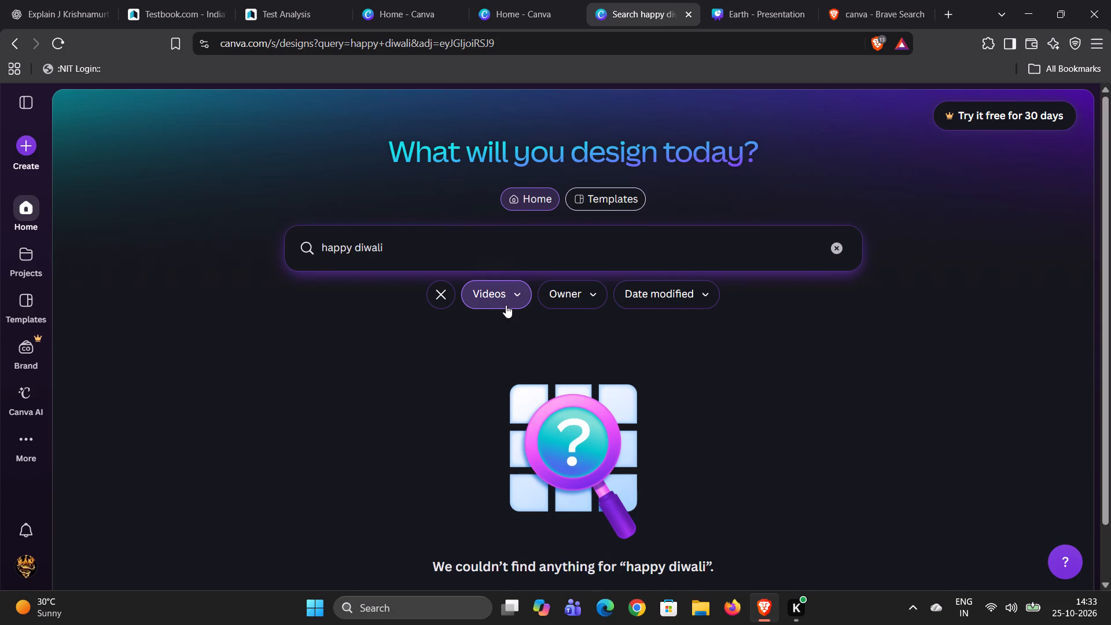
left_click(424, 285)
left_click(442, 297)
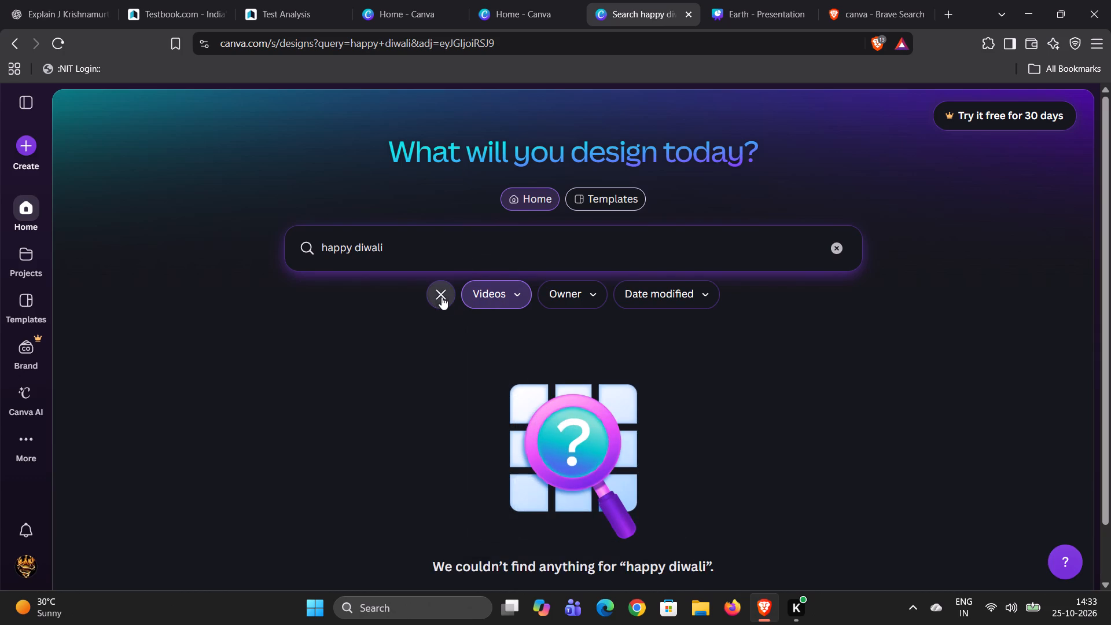
Look through the "happy diwali" template results and preview the orange and pink Diwali greetings video with three diyas.
scroll(603, 433, "down", 1)
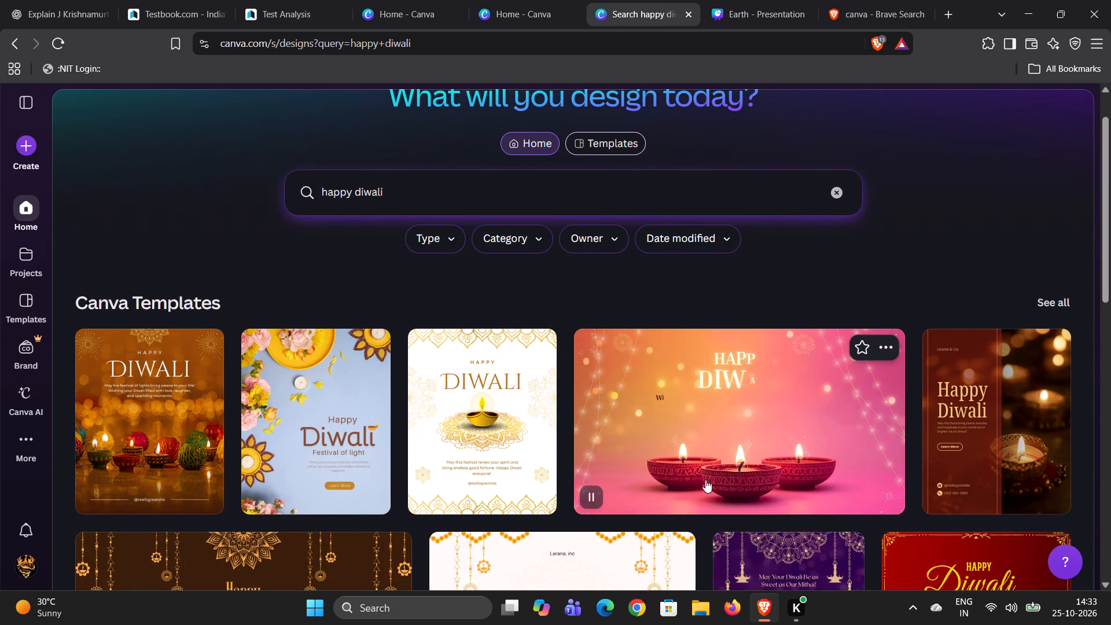
scroll(705, 480, "down", 2)
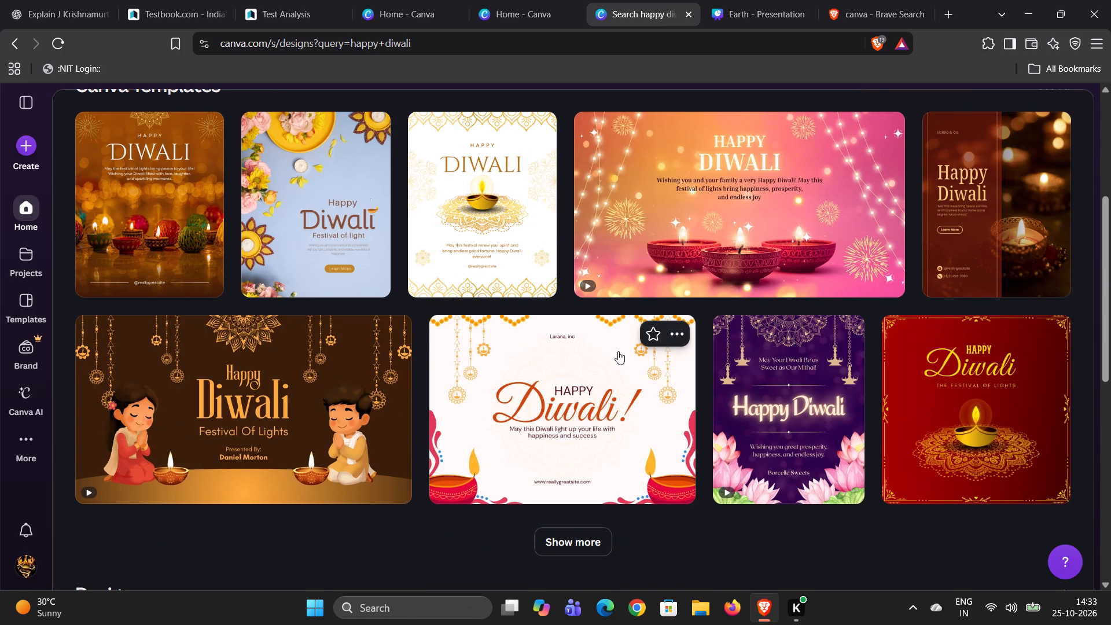
scroll(557, 472, "down", 2)
scroll(557, 472, "up", 2)
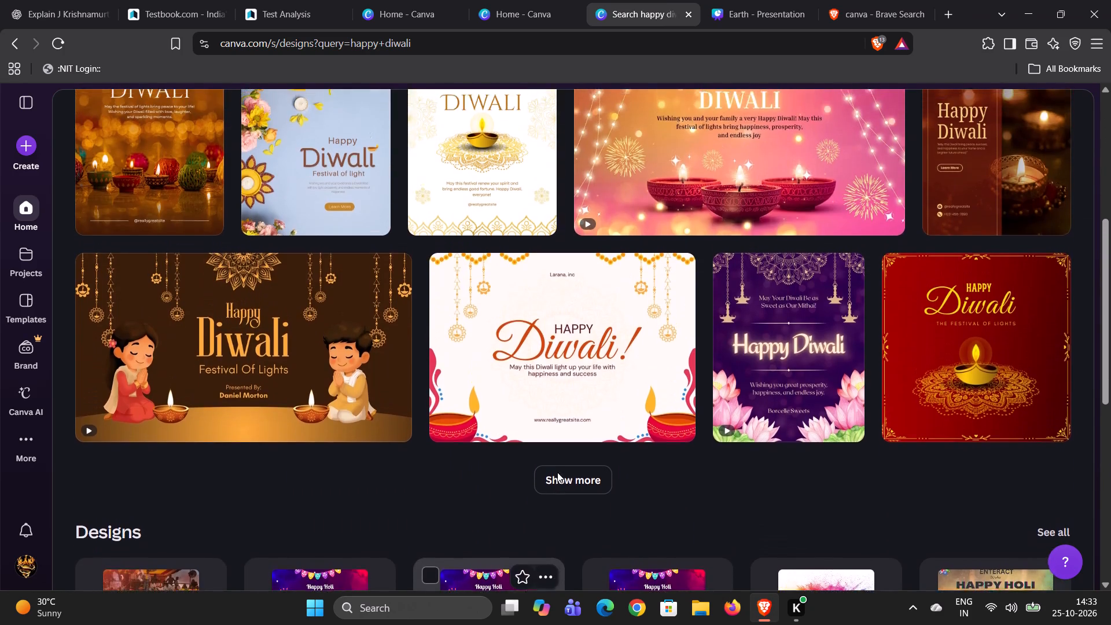
scroll(557, 472, "up", 2)
left_click(681, 479)
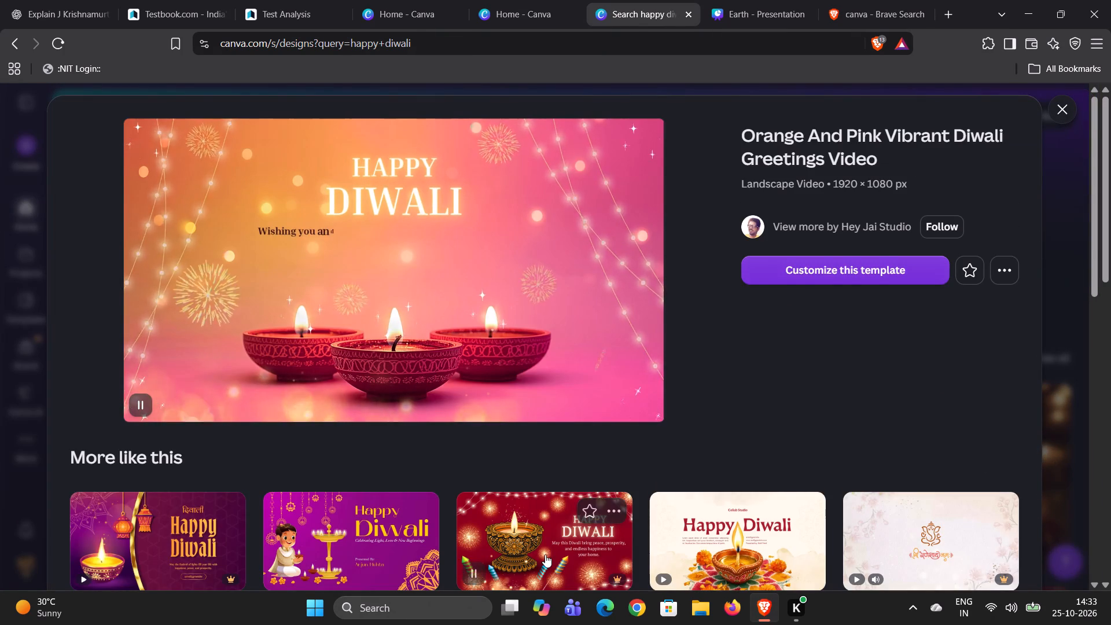
Browse the similar templates and start a new design from the Purple and Pink Modern Congratulations Video template.
scroll(545, 554, "down", 1)
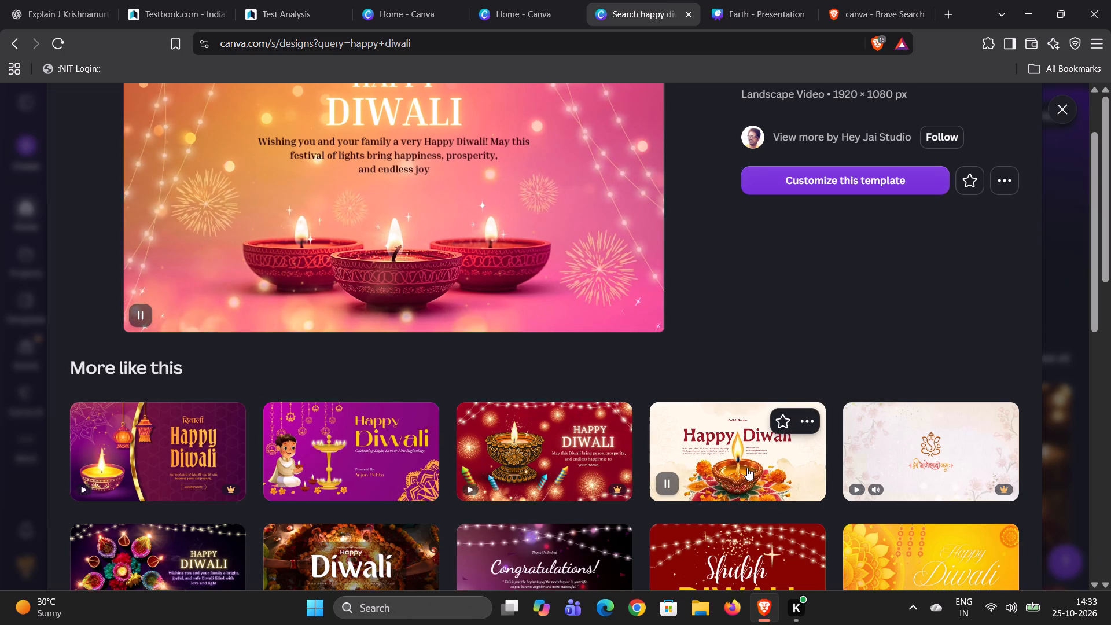
scroll(747, 468, "down", 1)
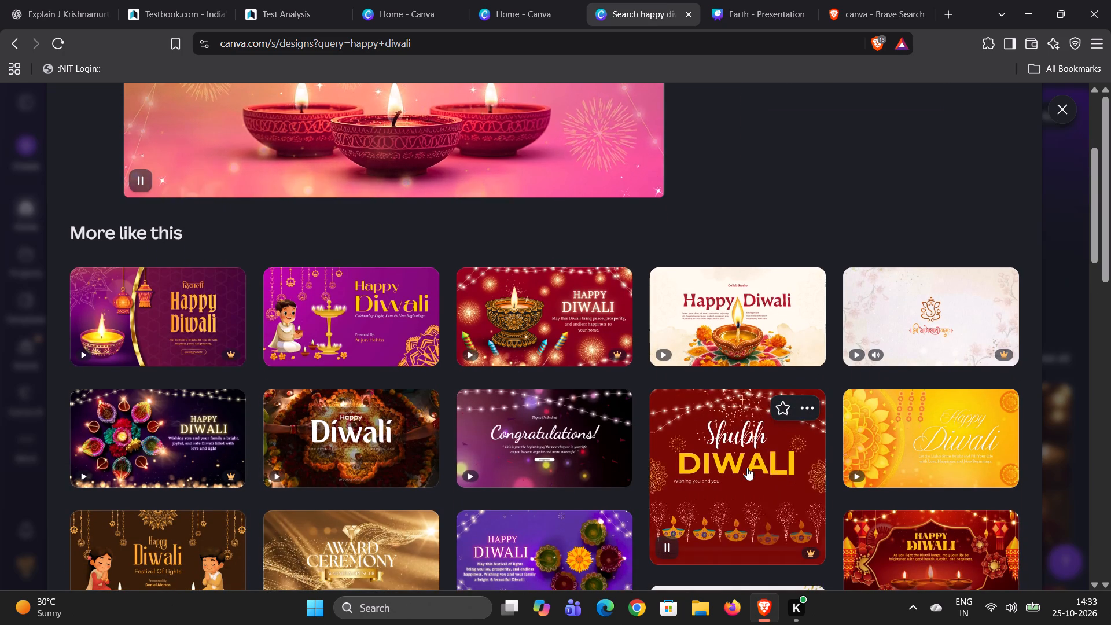
scroll(747, 468, "down", 2)
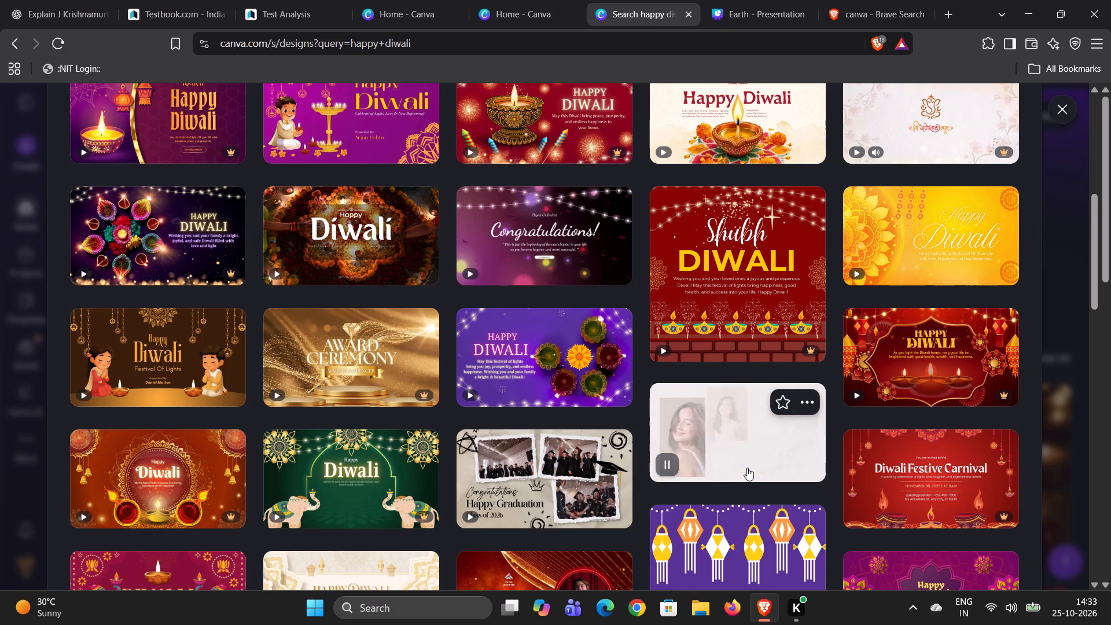
scroll(747, 468, "up", 2)
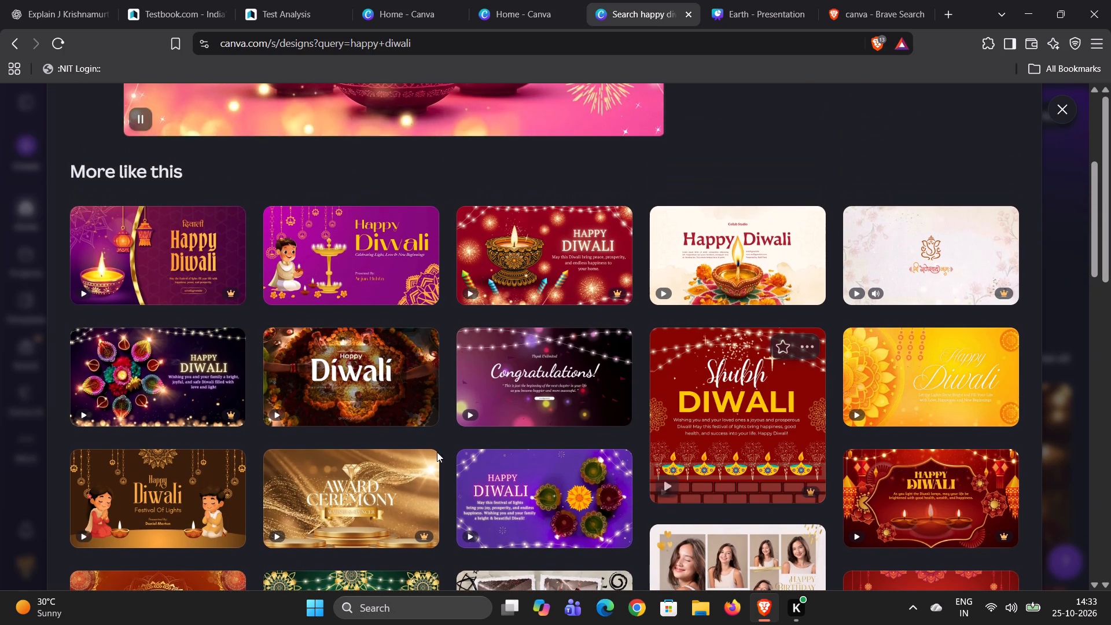
scroll(373, 384, "up", 1)
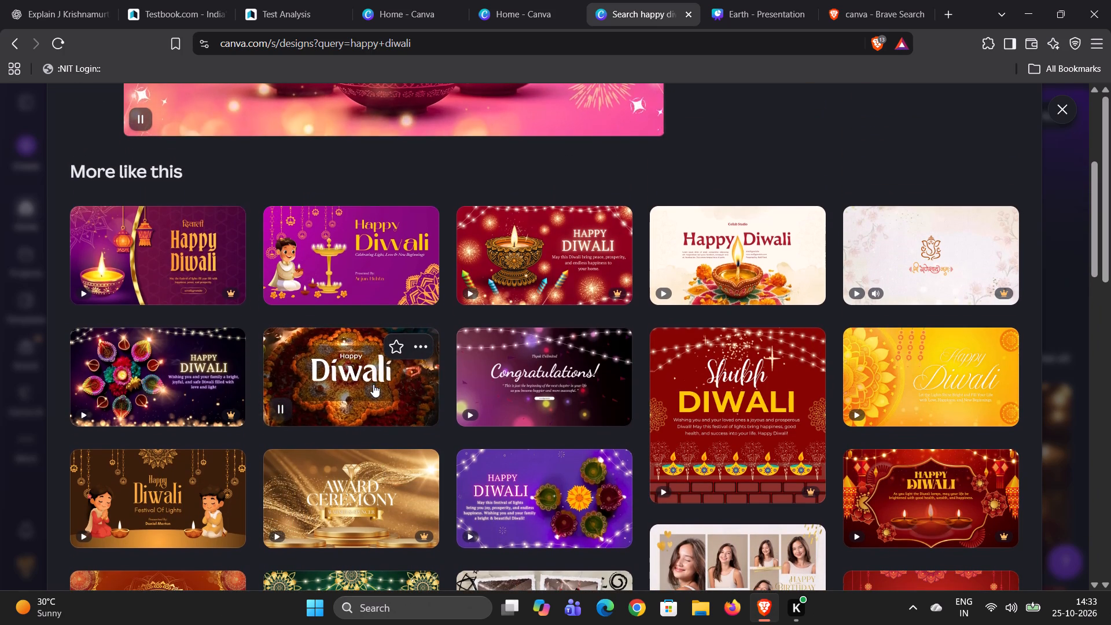
scroll(373, 384, "up", 1)
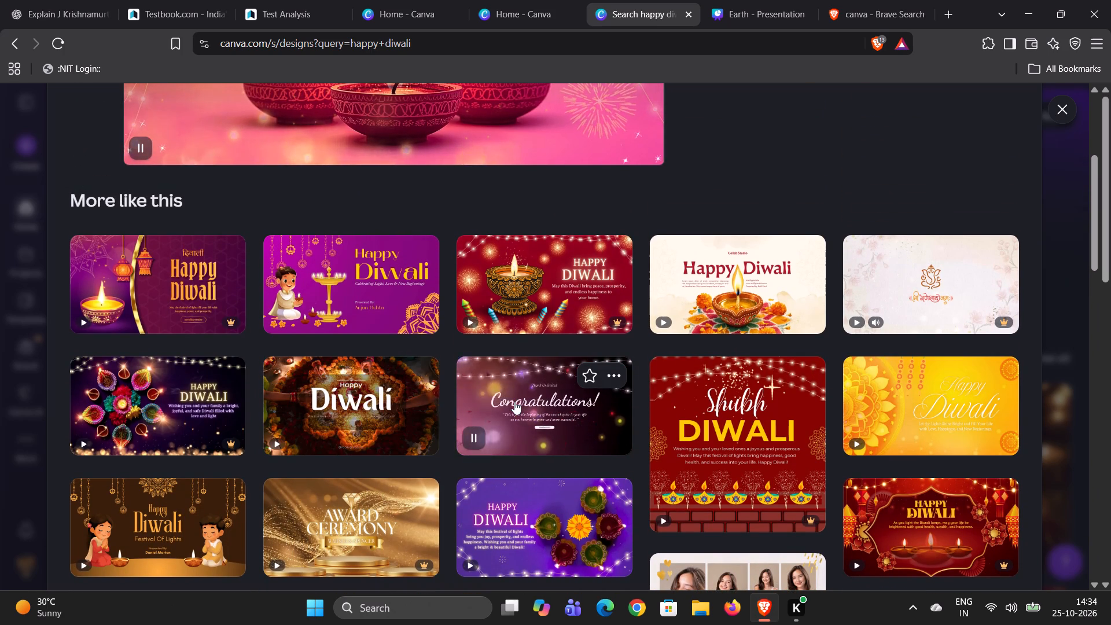
left_click(514, 402)
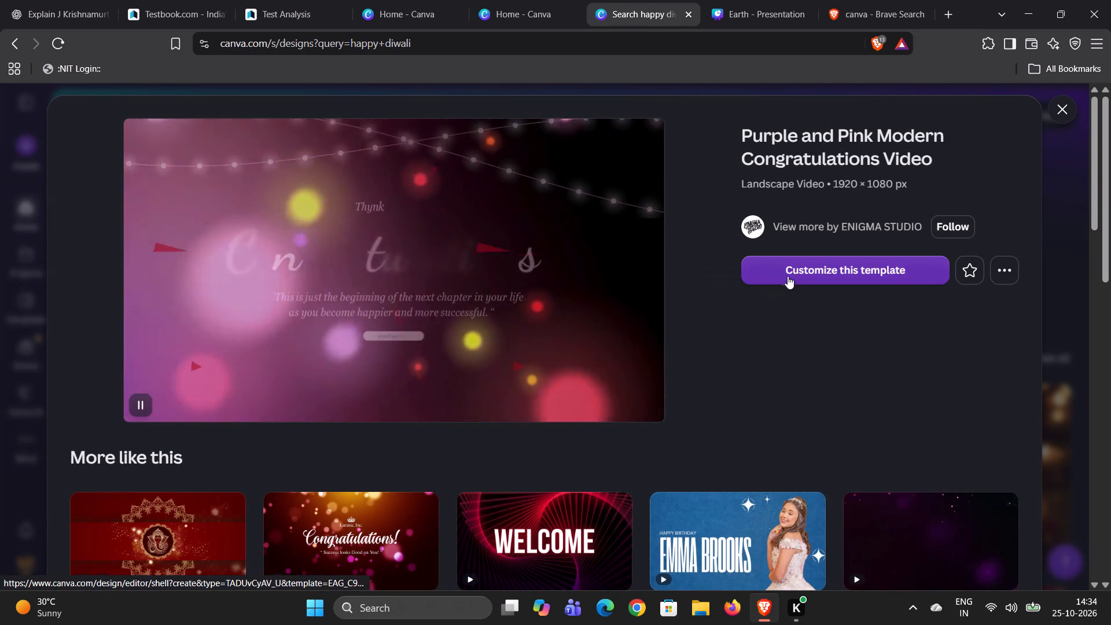
left_click(805, 271)
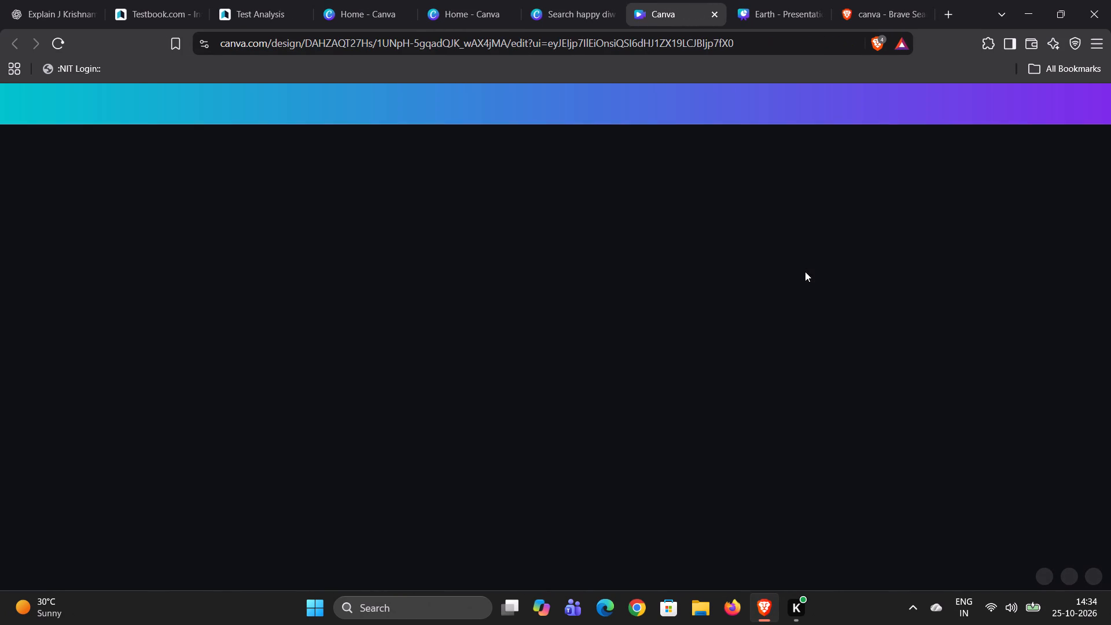
Close the Earth presentation browser tab.
left_click(818, 19)
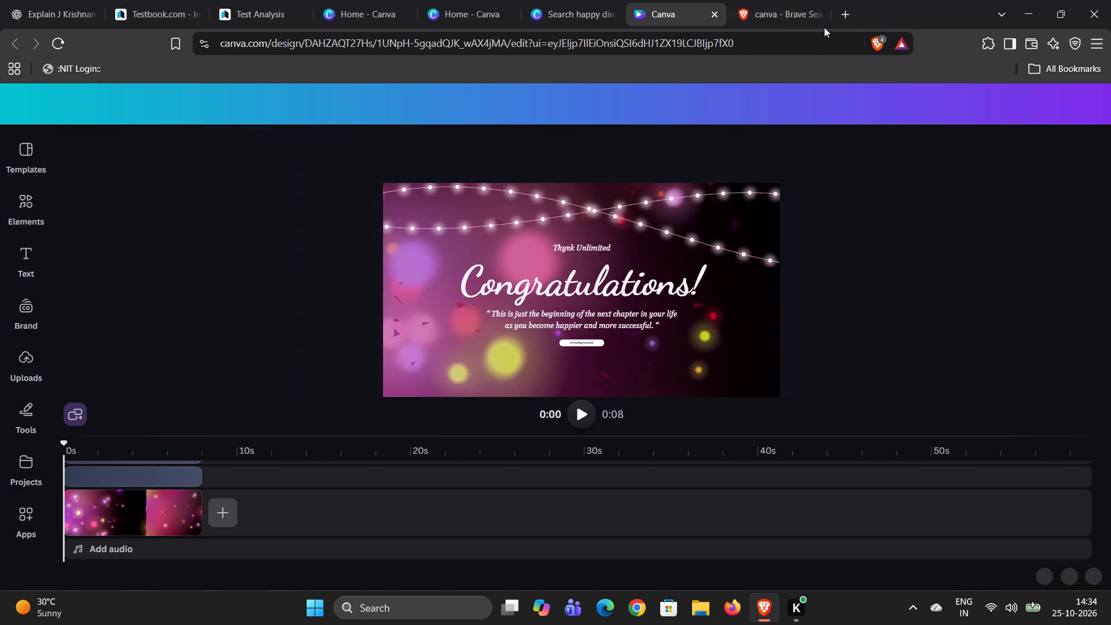
Open YouTube in a new browser tab and play the "ROCKSTAR: Kun Faya Kun" mix from the home feed.
left_click(844, 10)
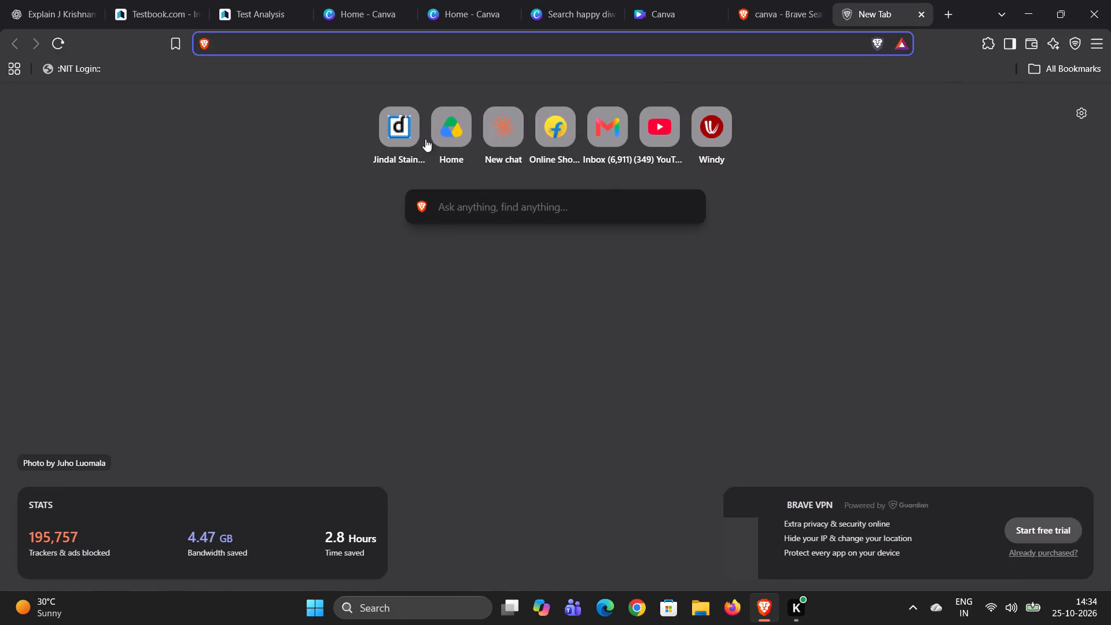
left_click(646, 128)
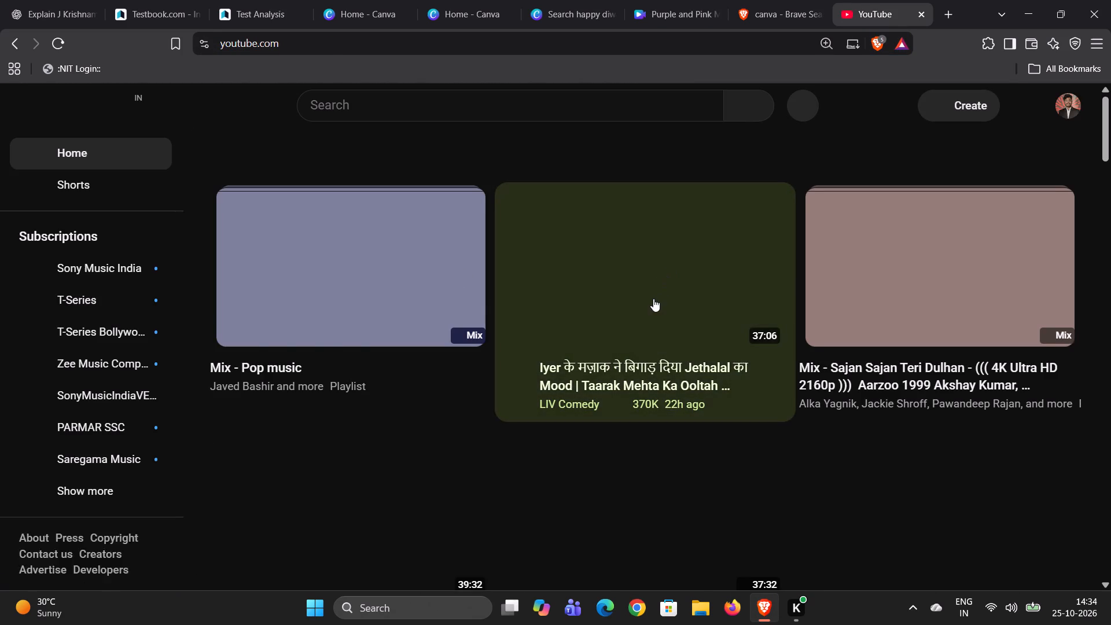
scroll(649, 440, "down", 1)
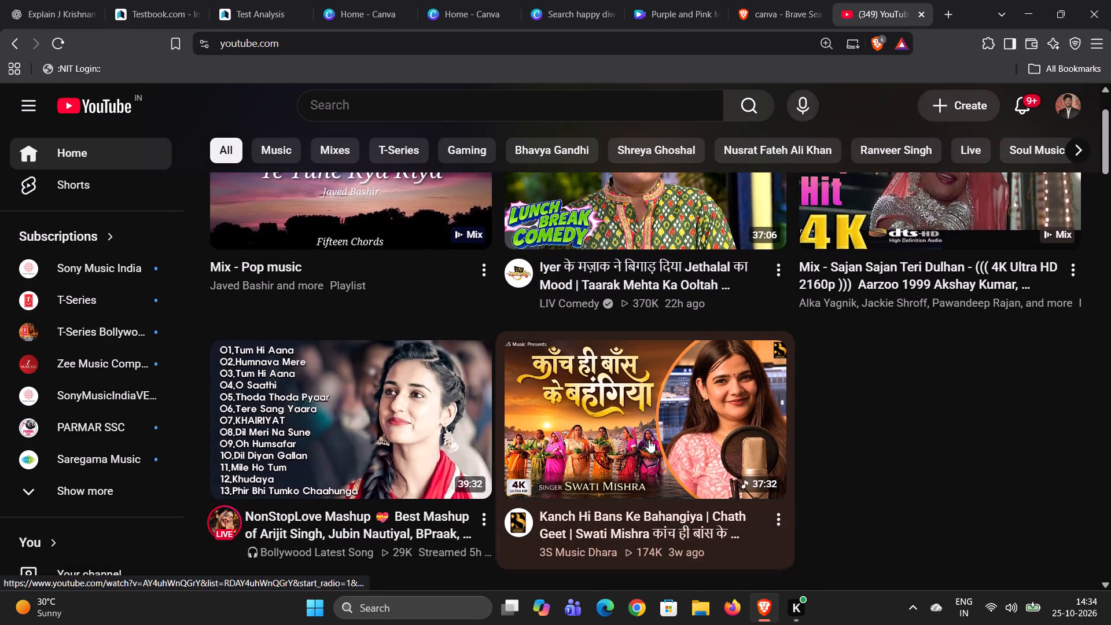
scroll(649, 440, "down", 1)
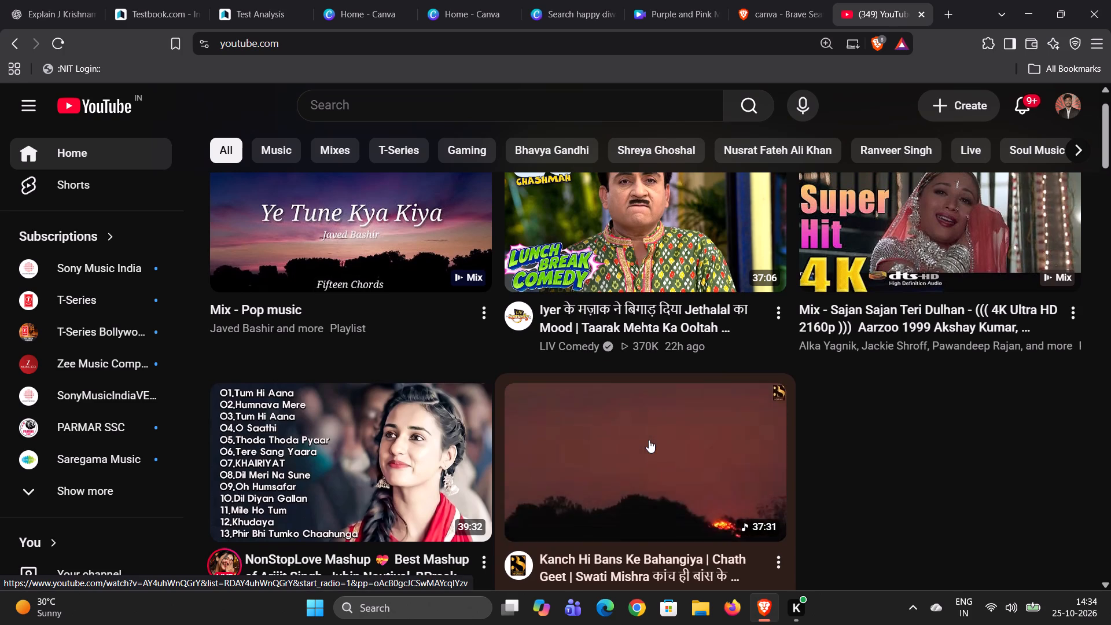
scroll(649, 440, "down", 3)
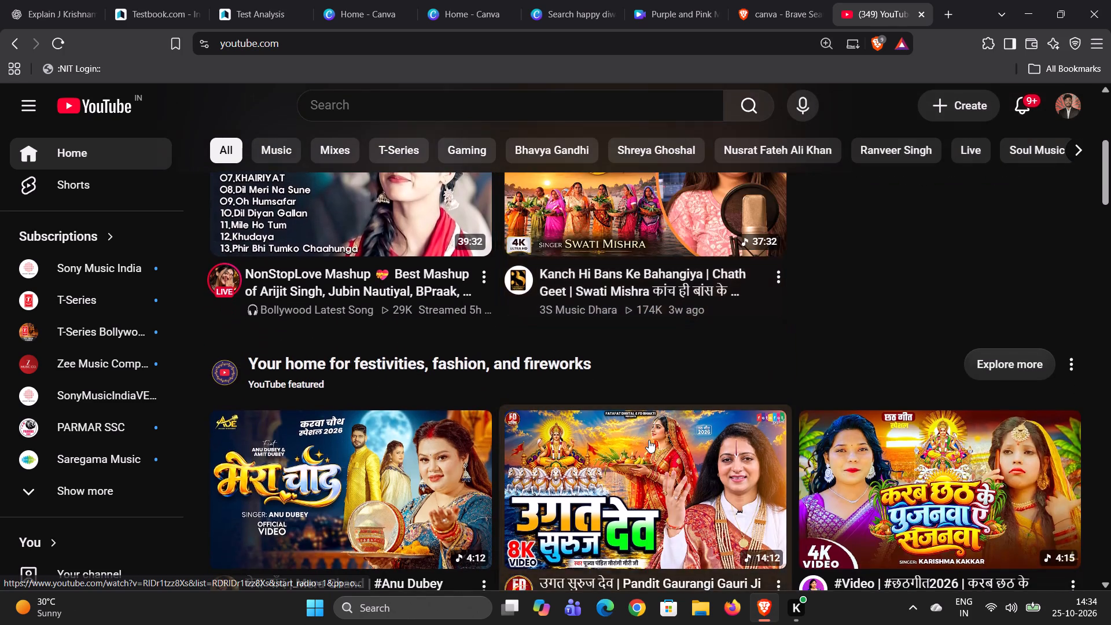
scroll(649, 440, "down", 3)
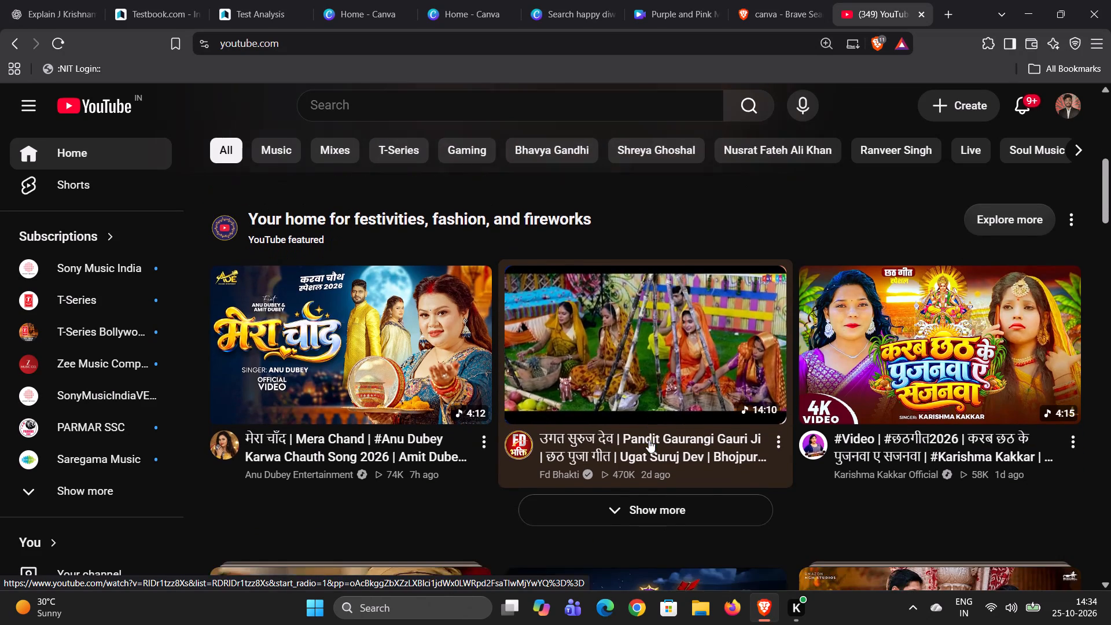
scroll(649, 440, "down", 3)
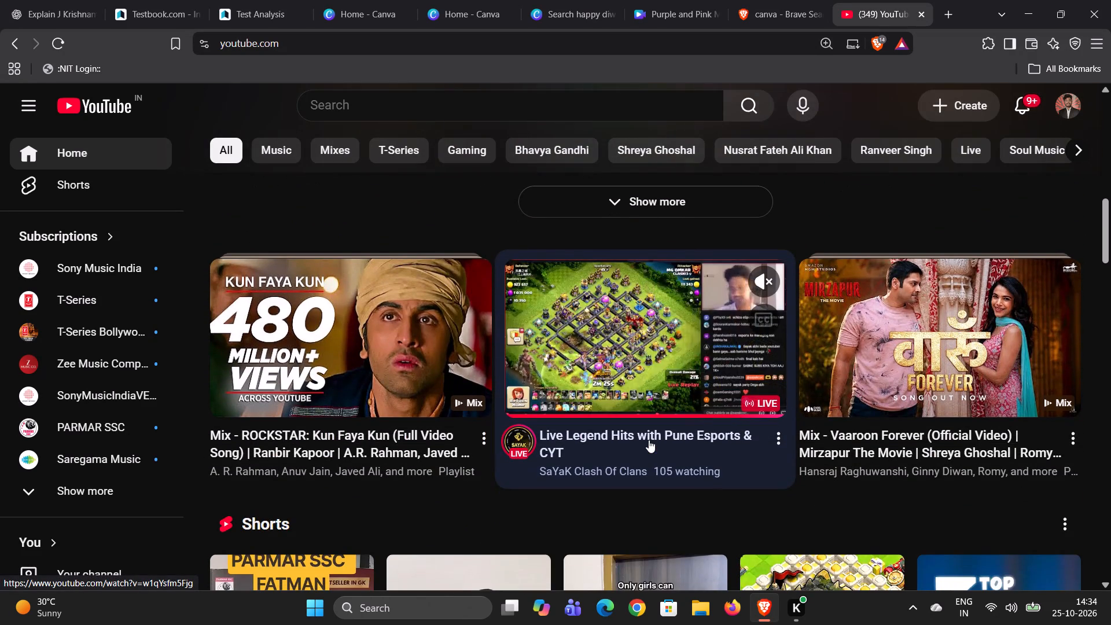
left_click(386, 339)
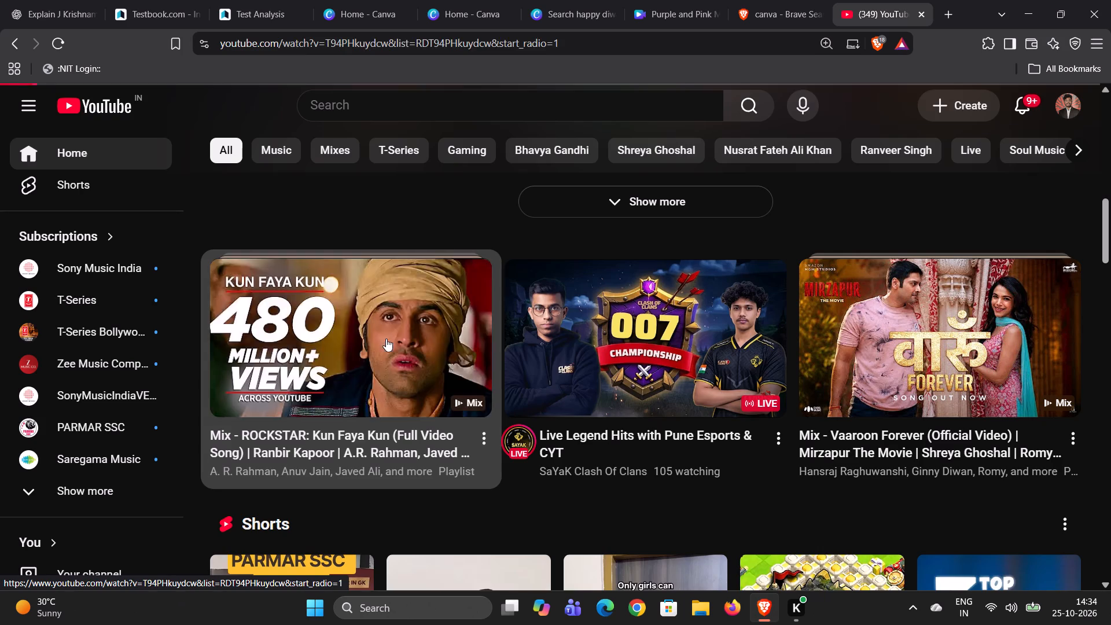
Return to the Congratulations video design and select the "Thynk Unlimited" text above the heading for editing.
left_click(672, 0)
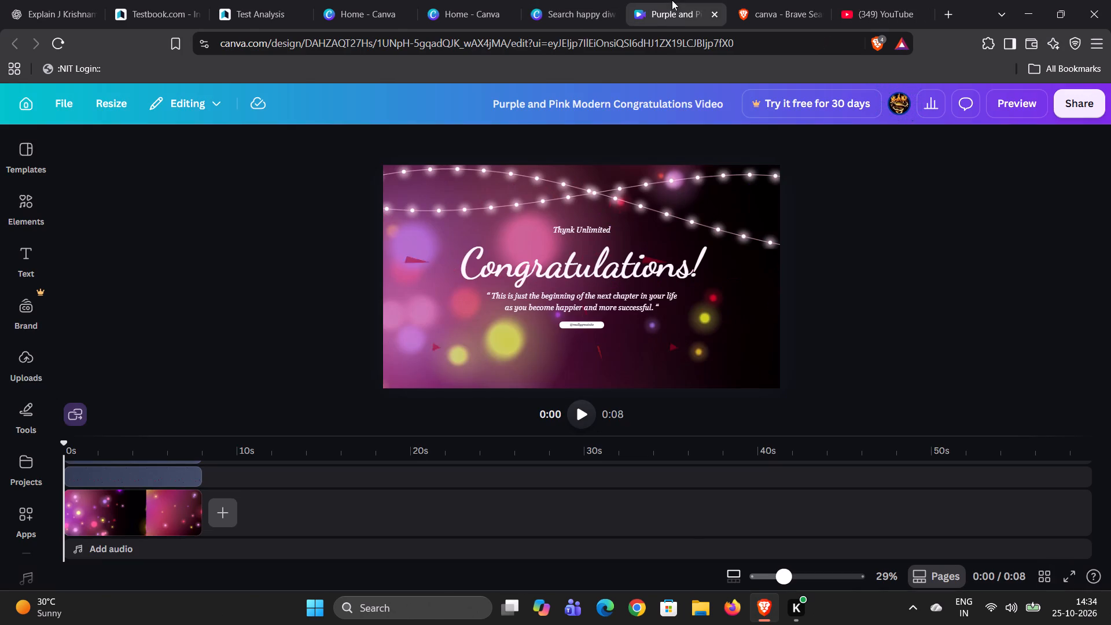
left_click(578, 227)
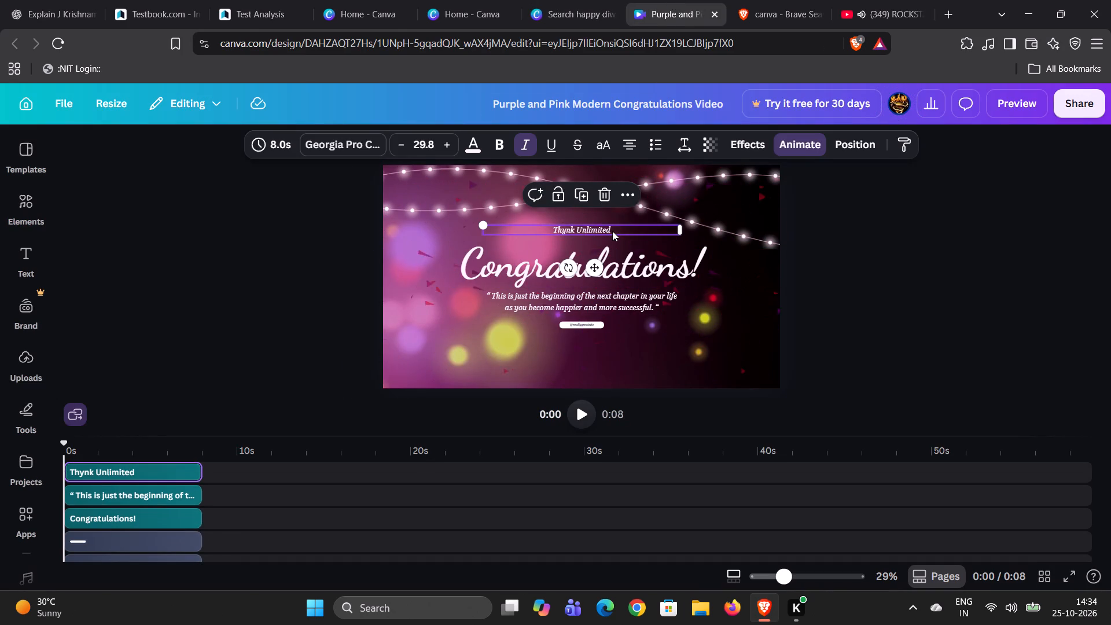
double_click(612, 230)
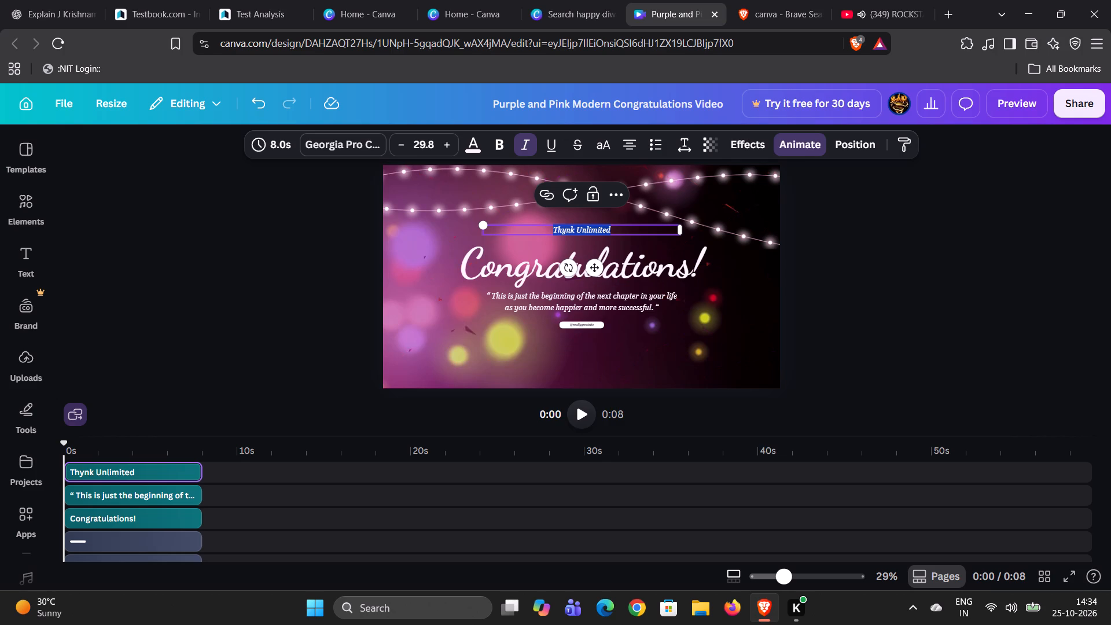